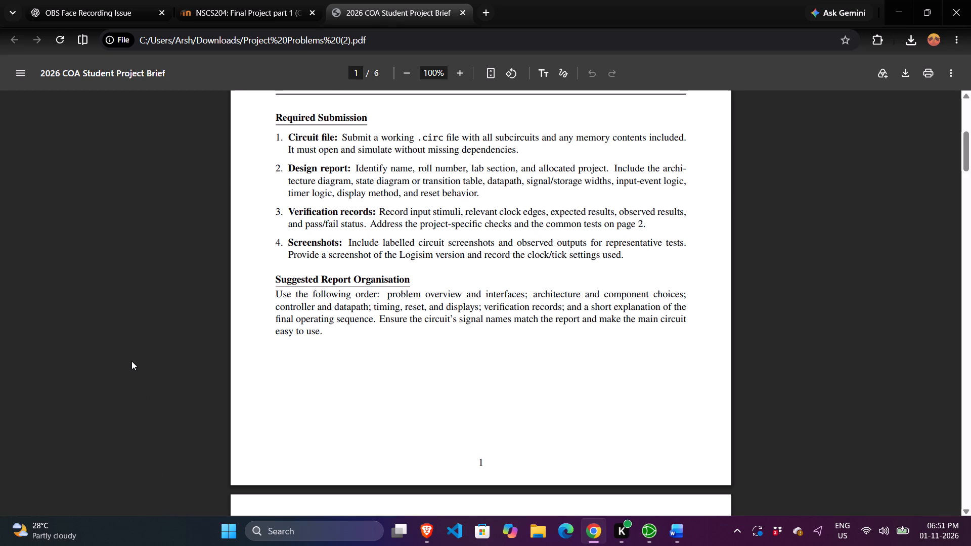
left_click(258, 0)
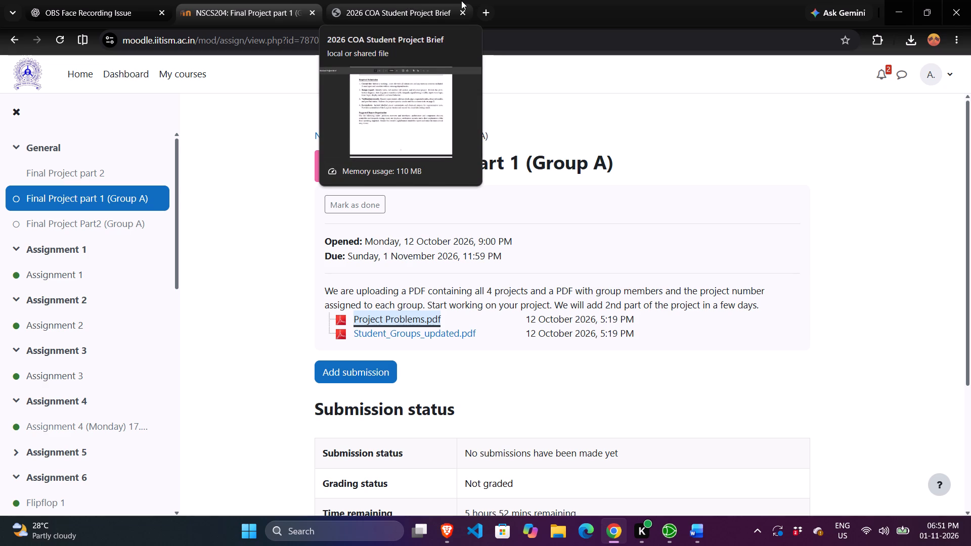
left_click(384, 0)
left_click(233, 1)
left_click(343, 0)
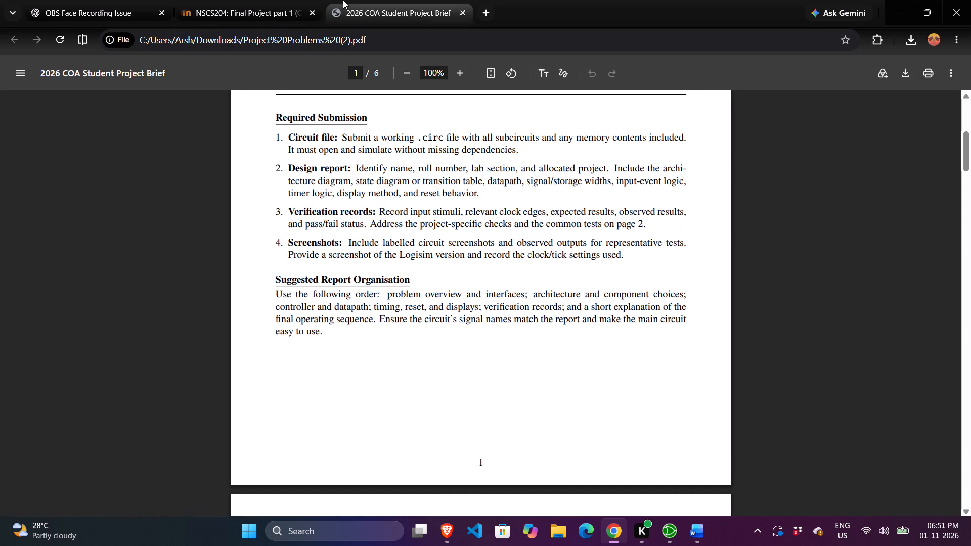
left_click(267, 12)
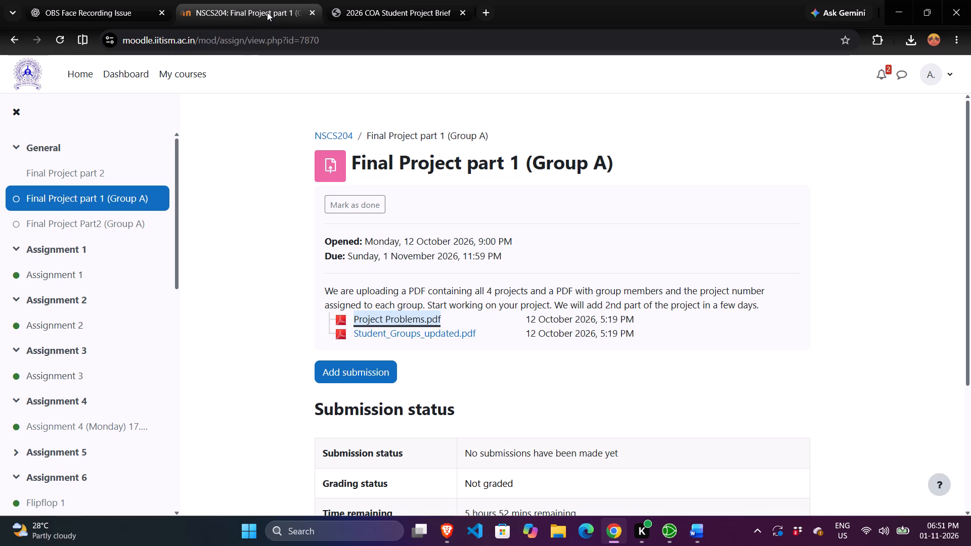
left_click(360, 7)
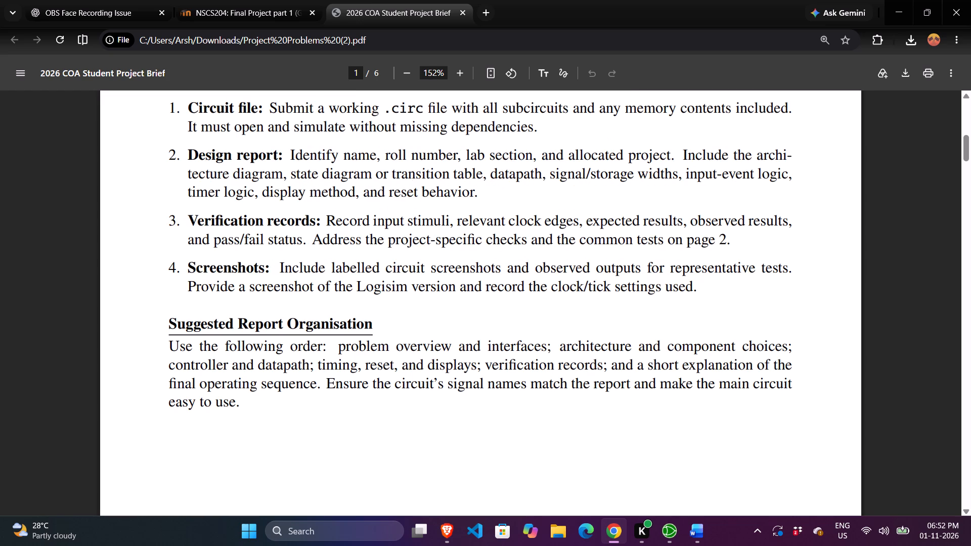
left_click_drag(240, 402, 170, 345)
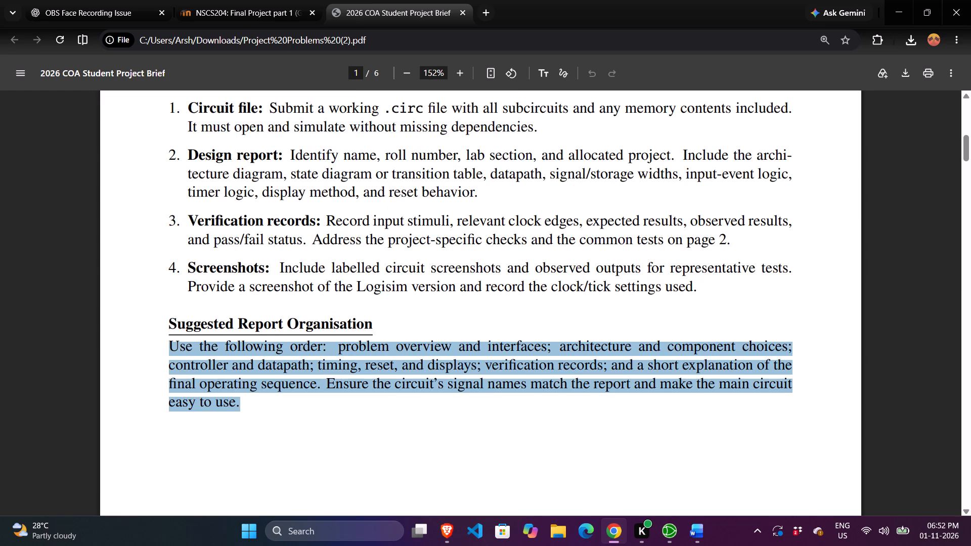
left_click(170, 345)
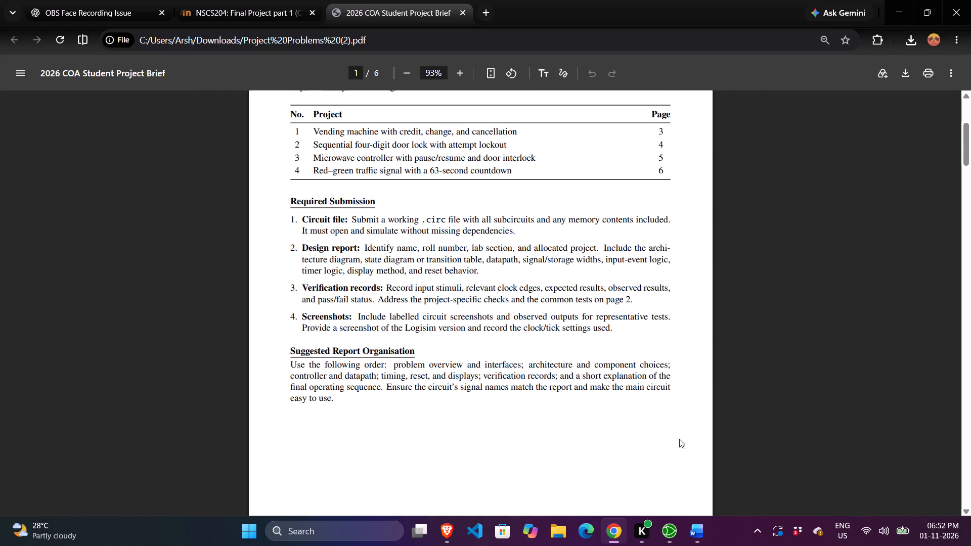
Switch to File Explorer and examine the two vending machine circuit screenshots from November 2026 in the refreshed Gallery.
left_click(547, 533)
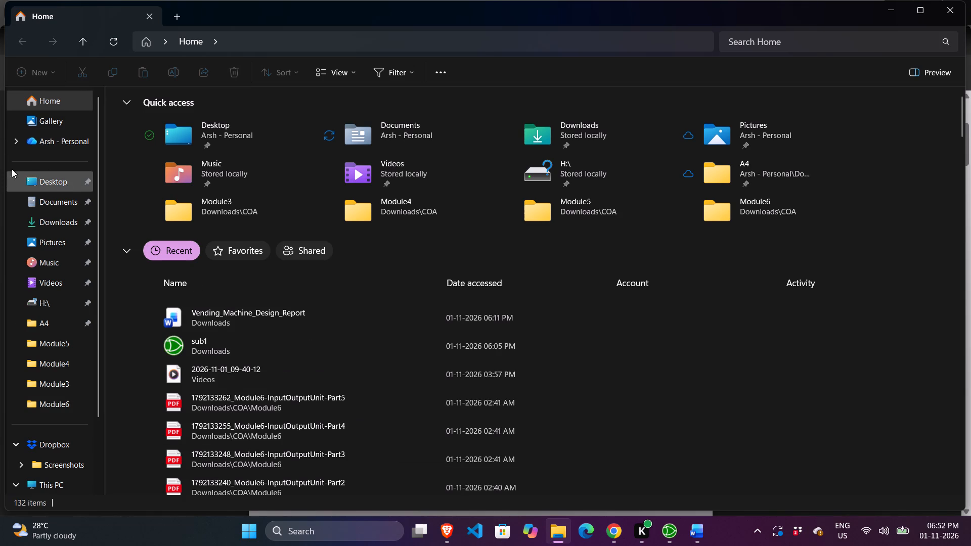
scroll(16, 151, "up", 2)
left_click(41, 113)
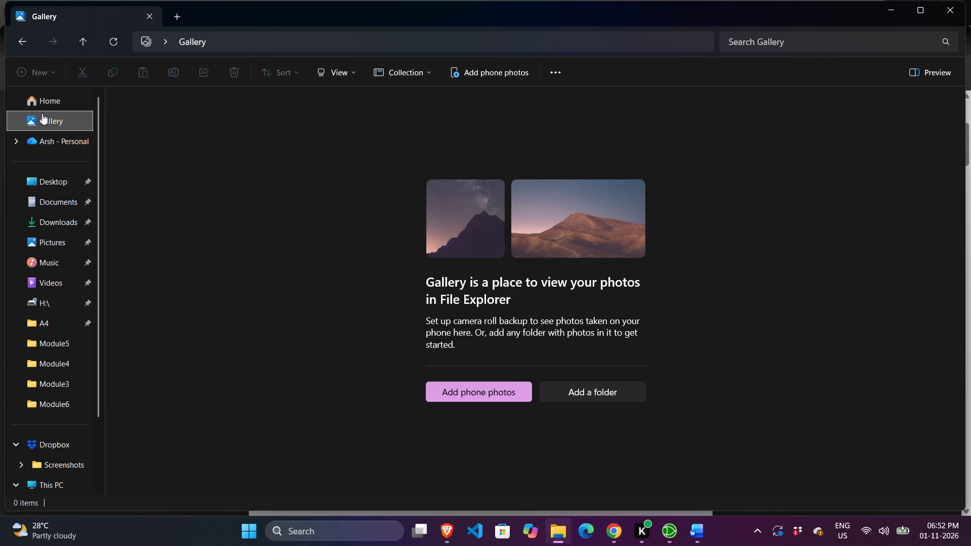
left_click(114, 40)
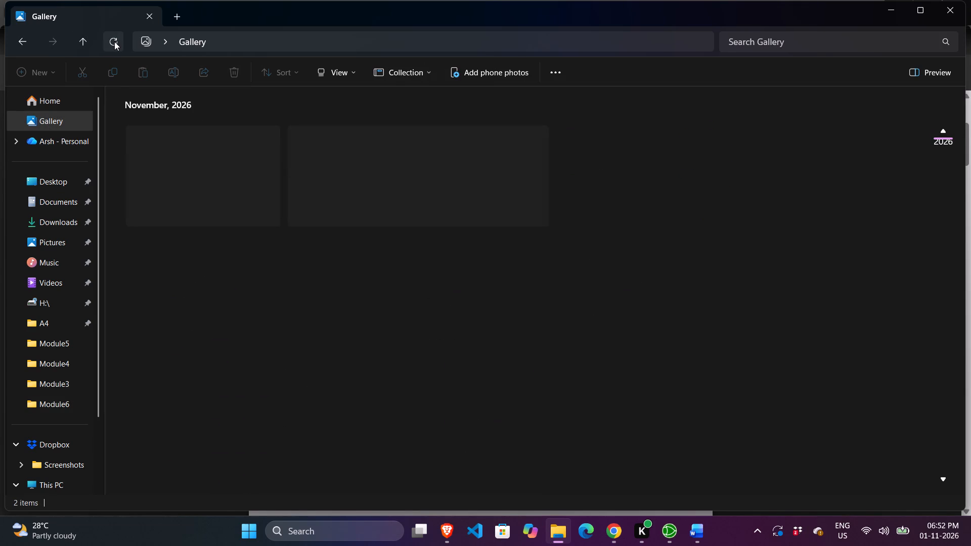
left_click(426, 165)
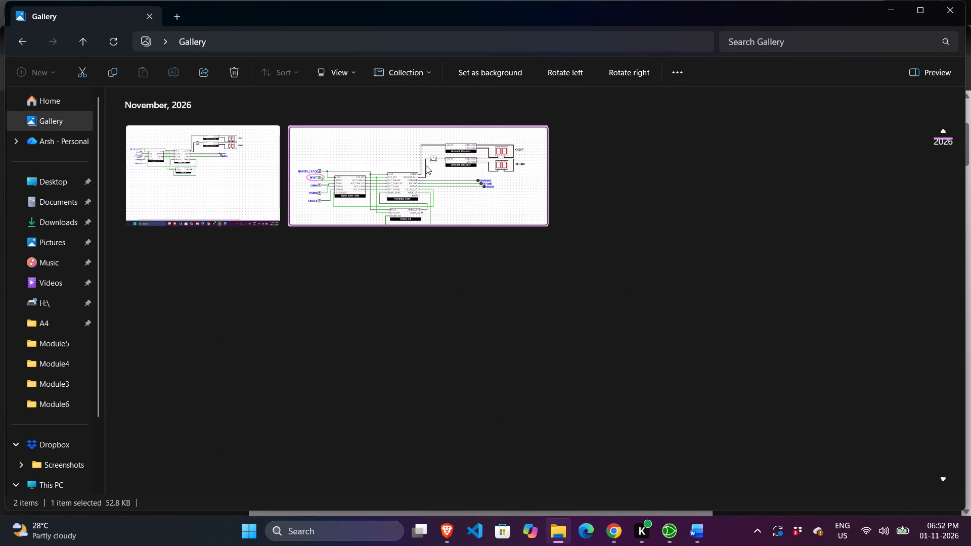
double_click(426, 165)
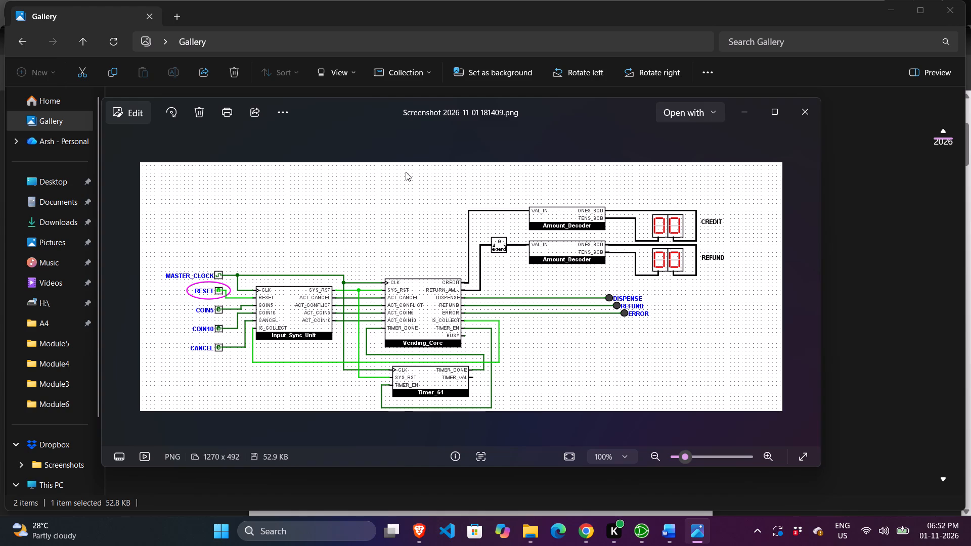
left_click(813, 101)
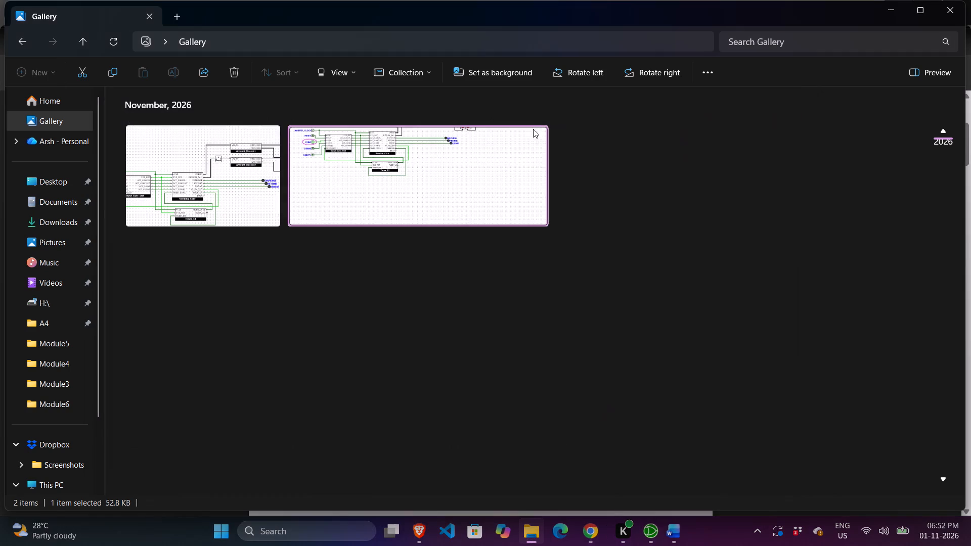
double_click(247, 176)
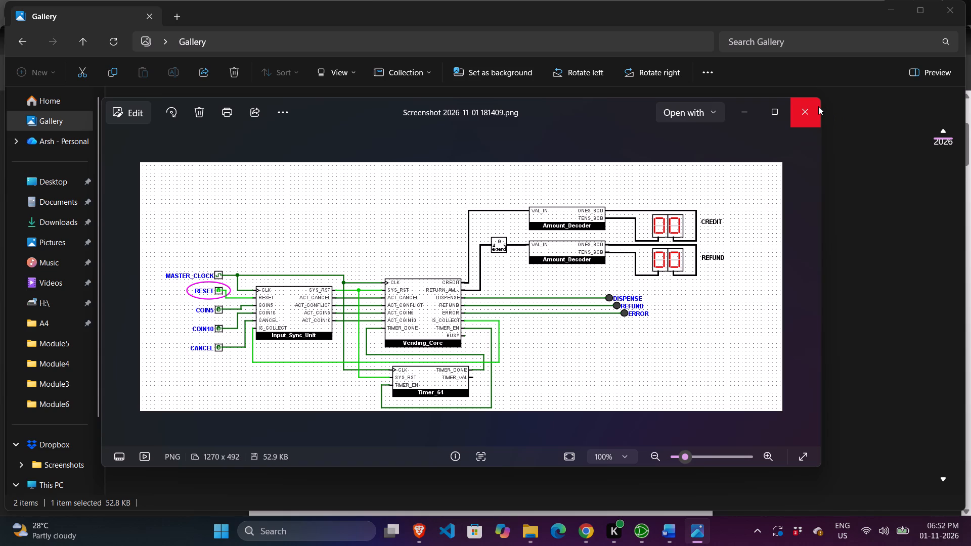
left_click(818, 106)
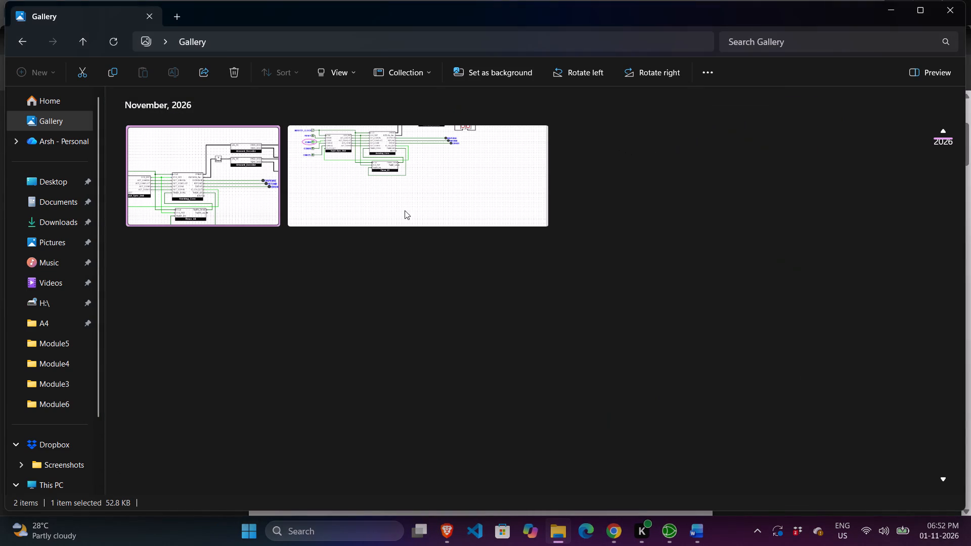
double_click(336, 187)
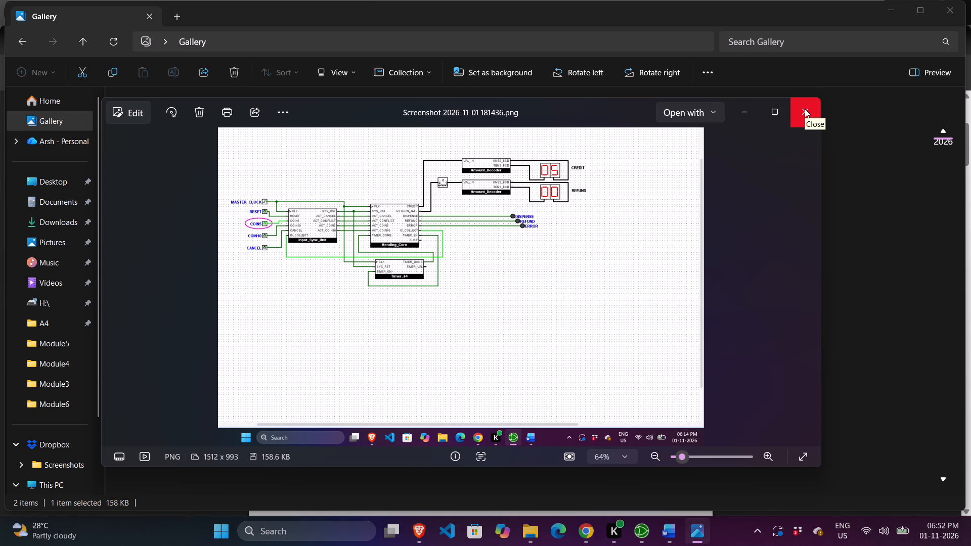
left_click(805, 109)
double_click(262, 156)
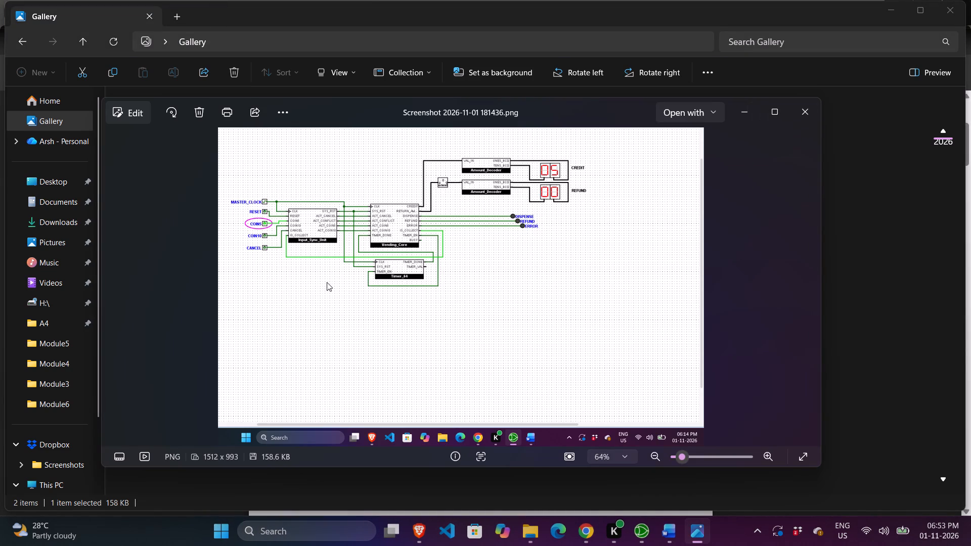
left_click(805, 122)
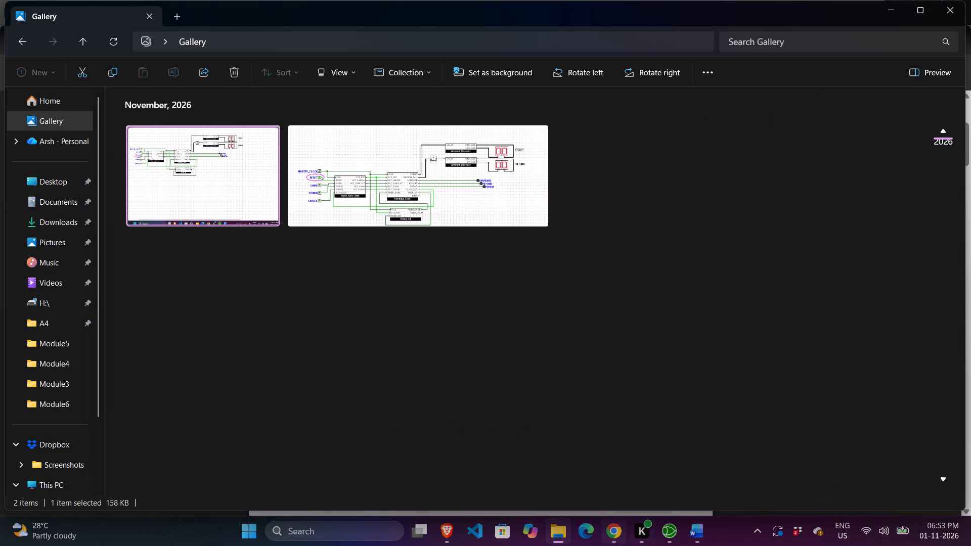
Switch to Logisim-evolution and toggle the COIN5 input off and on again to insert another 5 coin.
left_click(669, 537)
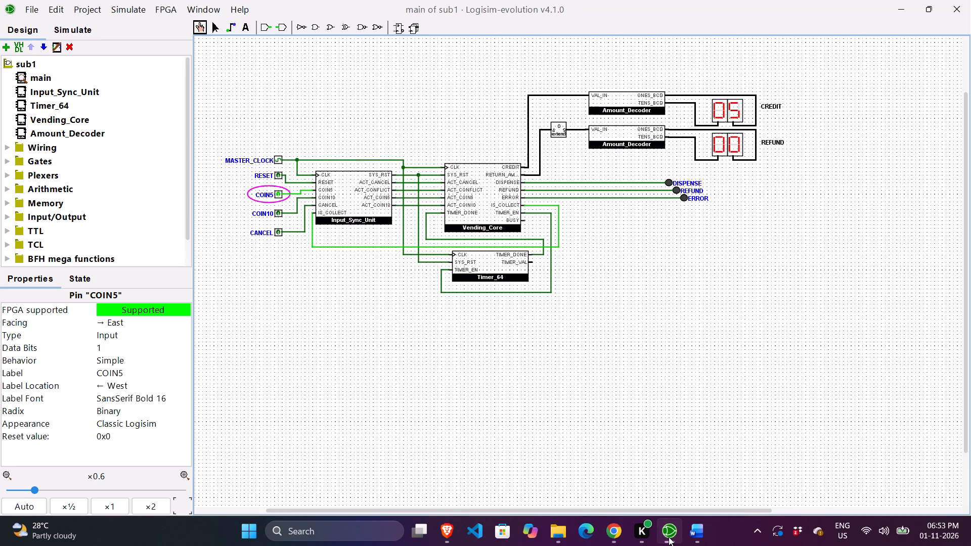
left_click(281, 195)
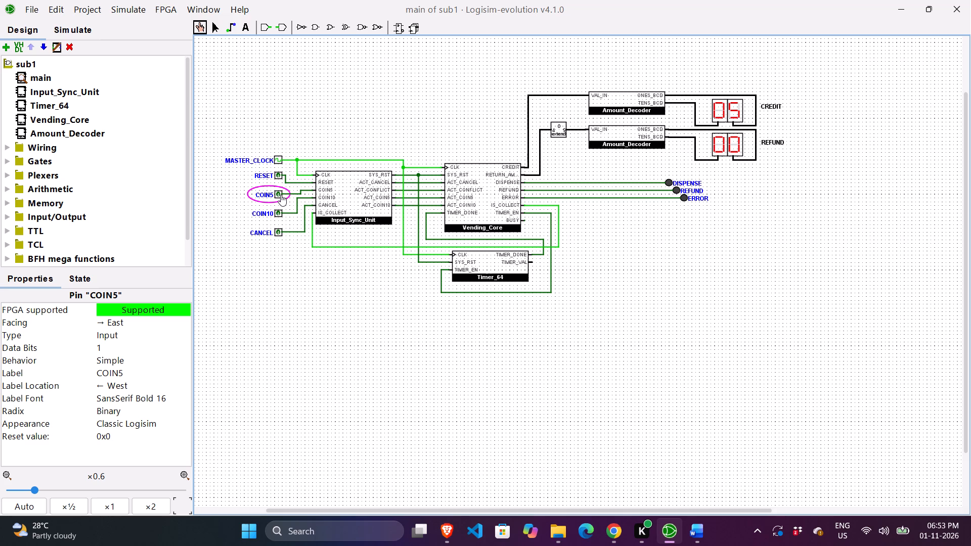
left_click(281, 195)
Capture a rectangular screenshot of the whole main circuit, from the input pins to the CREDIT and REFUND displays, and dismiss the capture notification.
key("Print")
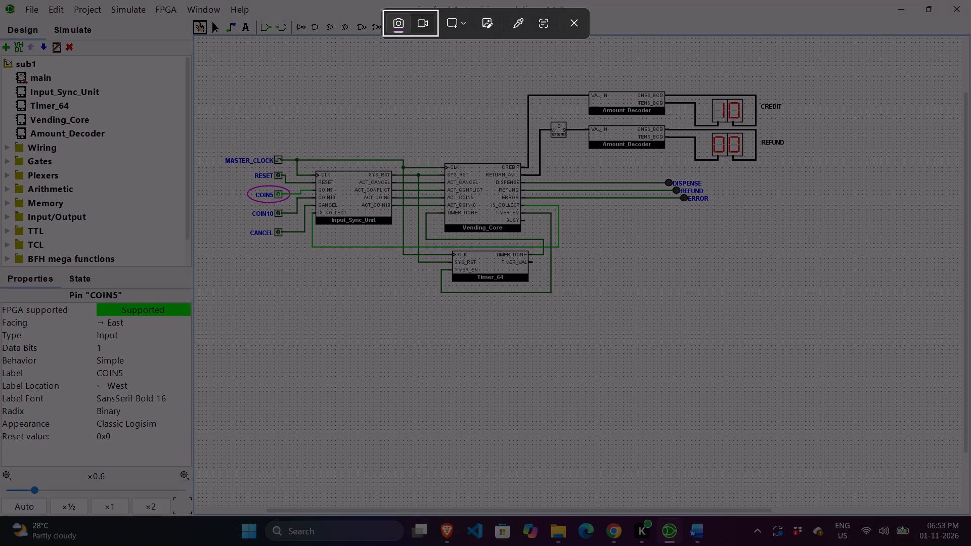
left_click_drag(201, 54, 630, 287)
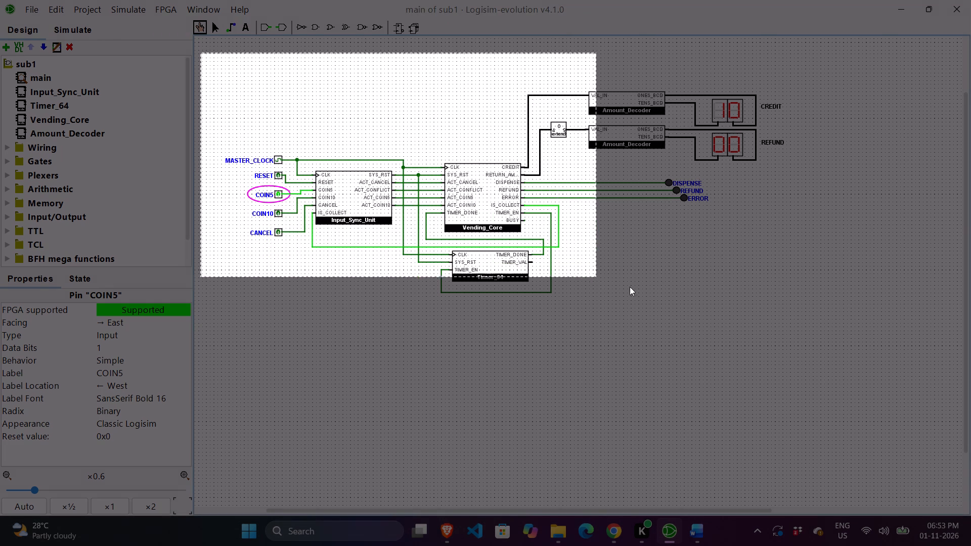
left_click_drag(630, 287, 816, 311)
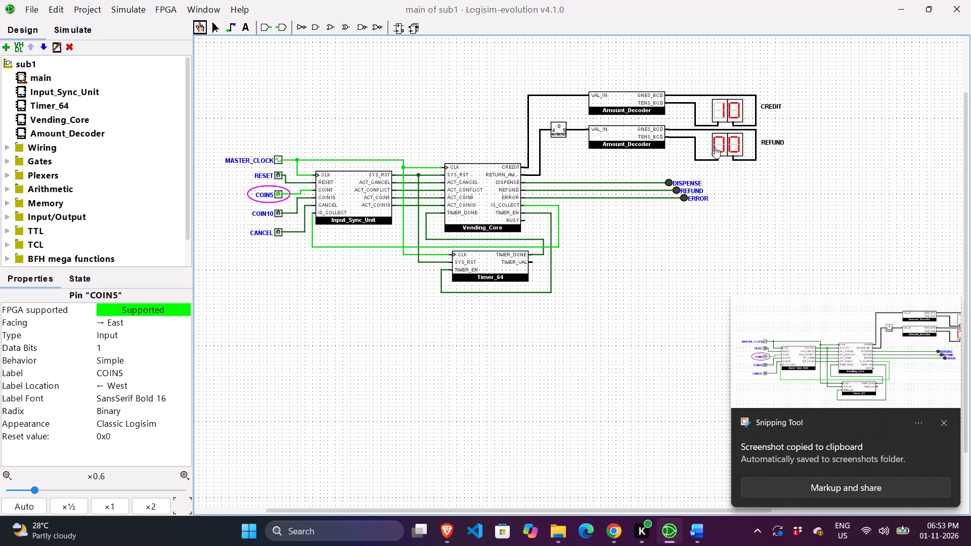
left_click(945, 424)
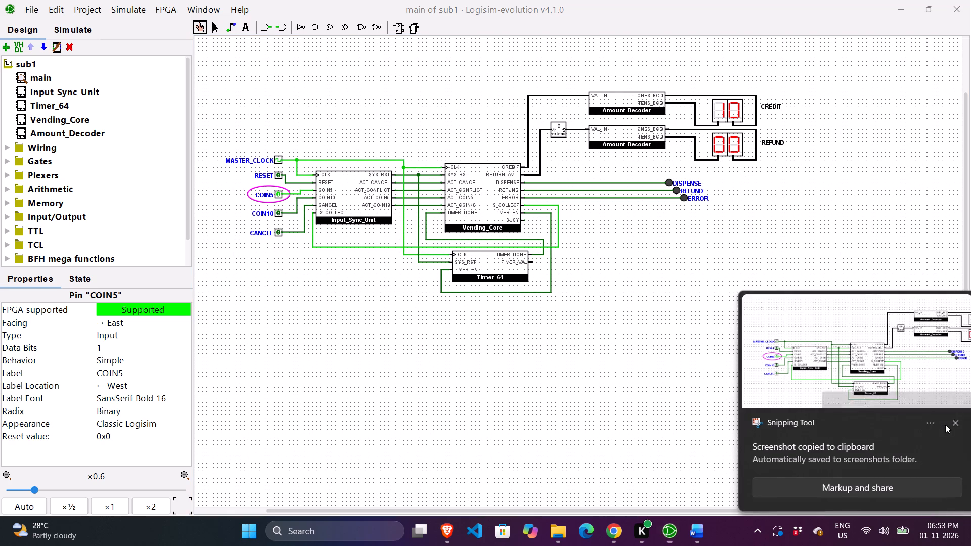
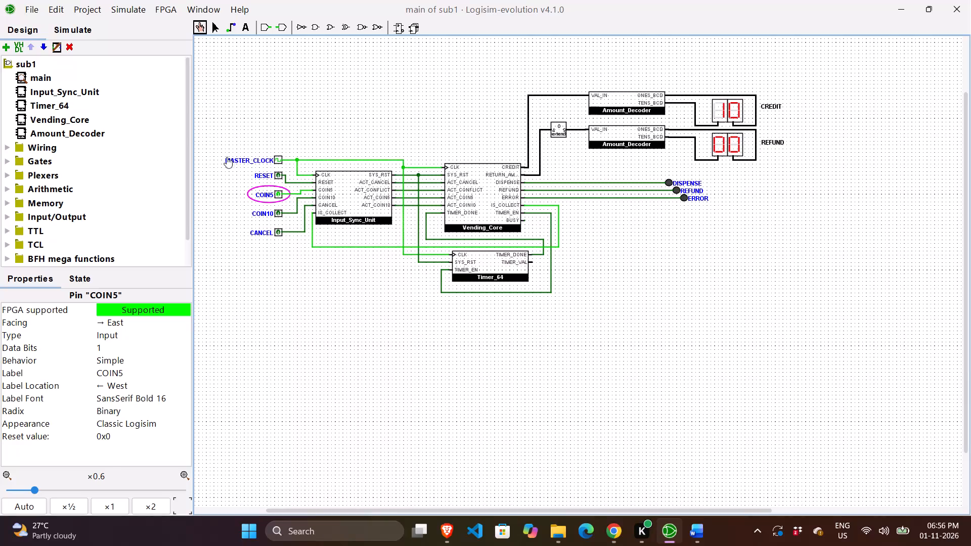
Insert another 5 coin by toggling COIN5 on and off, and capture a rectangular screenshot of the whole main circuit.
left_click(276, 196)
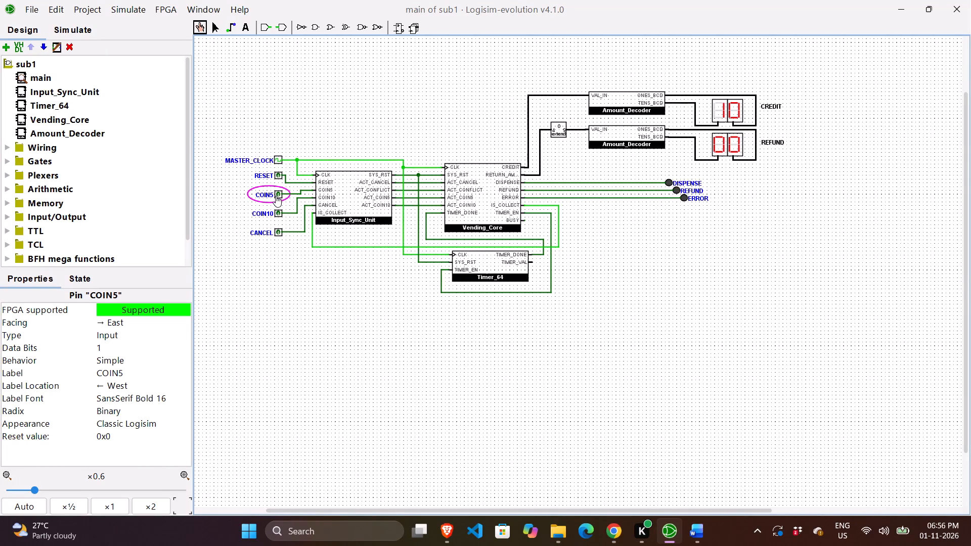
left_click(276, 196)
key("Print")
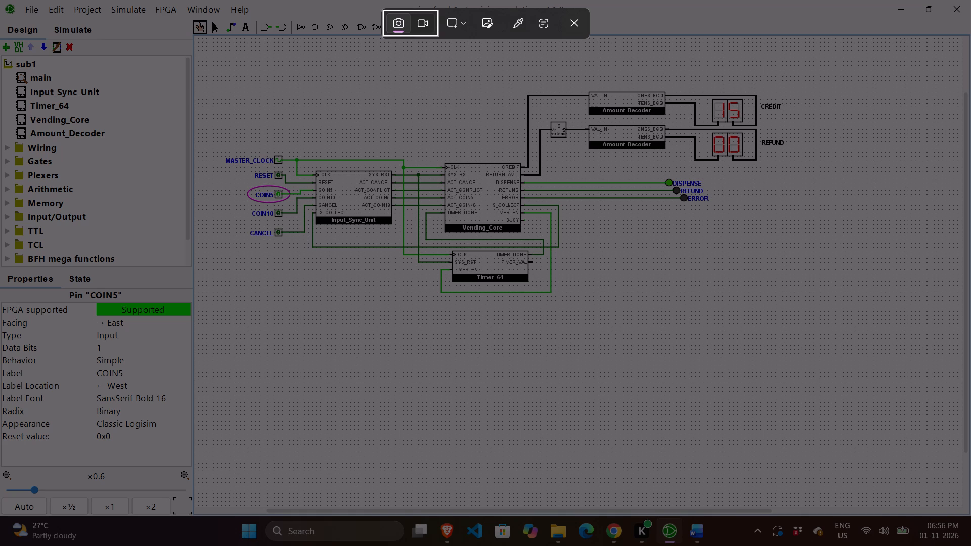
left_click_drag(199, 39, 850, 318)
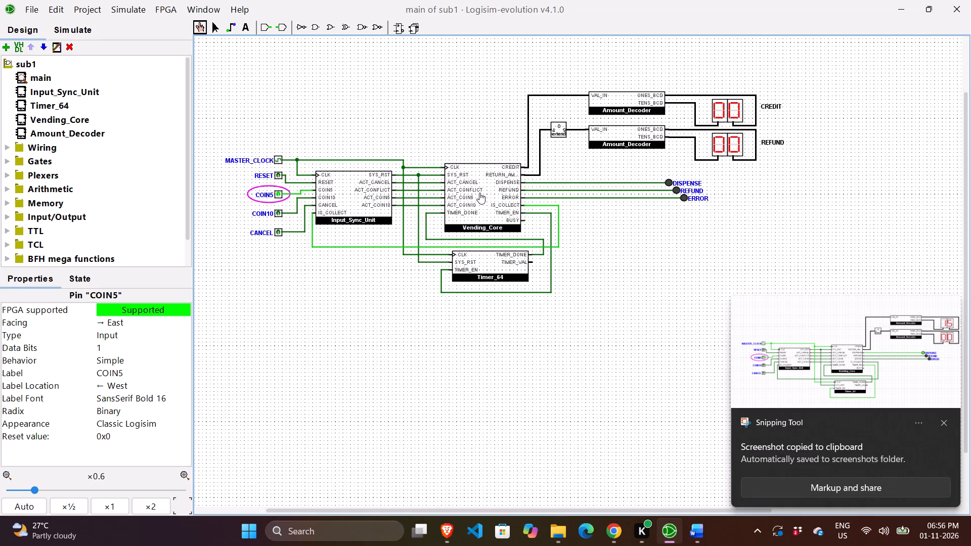
left_click(942, 422)
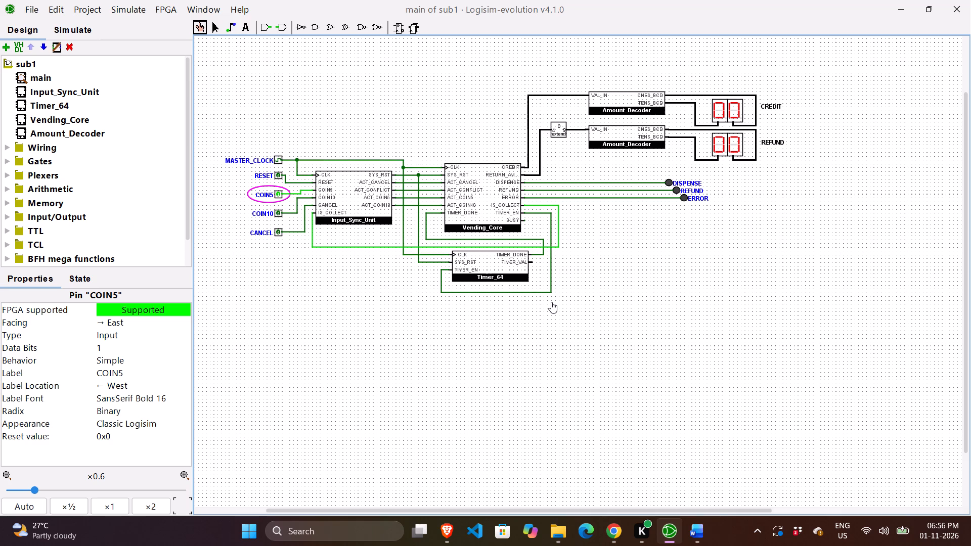
Stop the simulation's automatic clock ticking.
key("ctrl+k")
Switch to File Explorer and refresh the Gallery to check the newly captured circuit screenshots.
left_click(562, 526)
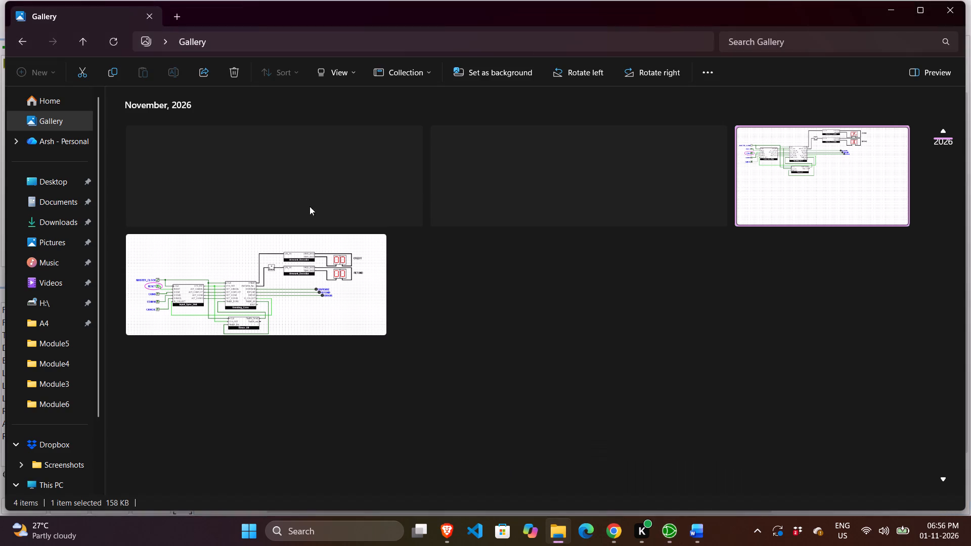
left_click(114, 41)
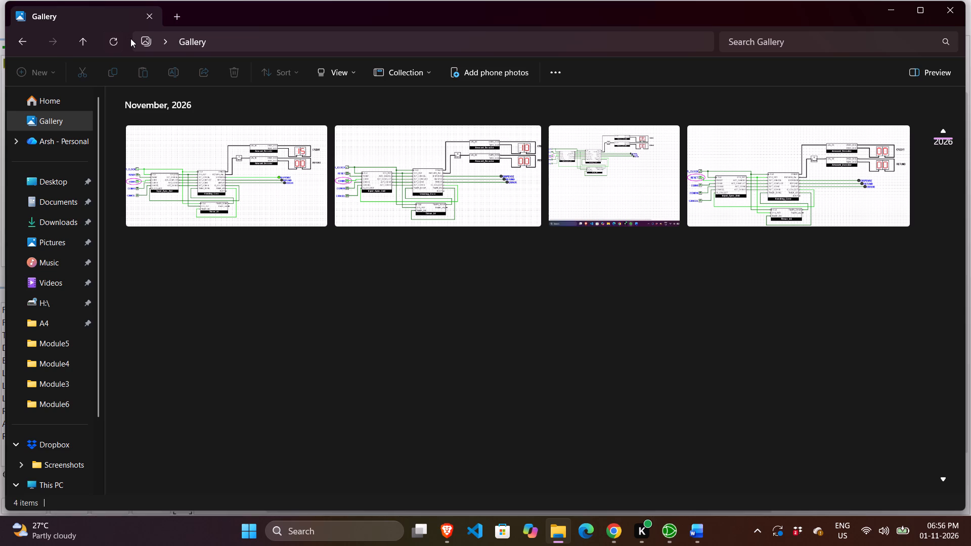
left_click(475, 261)
Switch to Word and locate the demonstration tables in section 7 of the Vending_Machine_Design_Report document.
left_click(693, 532)
scroll(554, 239, "down", 6)
scroll(569, 244, "up", 1)
scroll(569, 244, "down", 13)
scroll(569, 257, "up", 9)
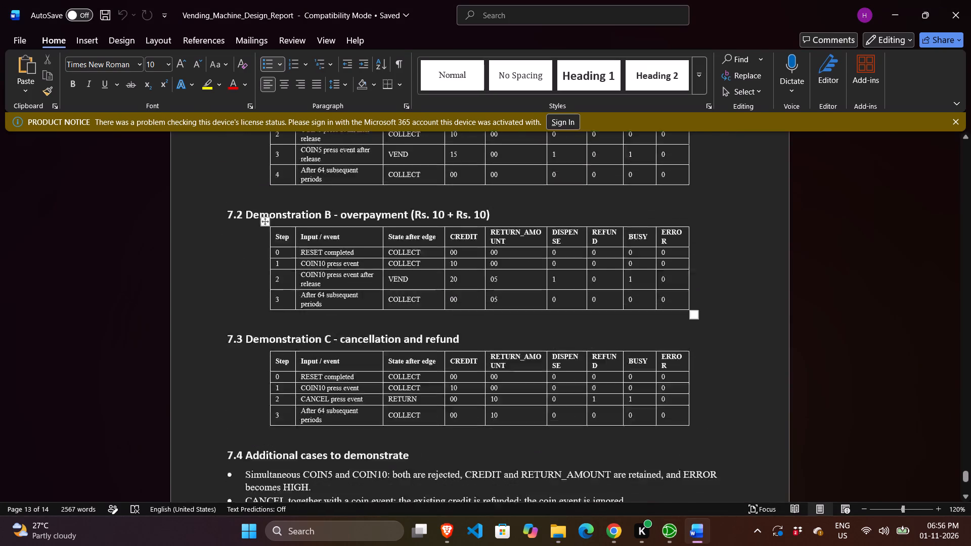
scroll(569, 257, "up", 1)
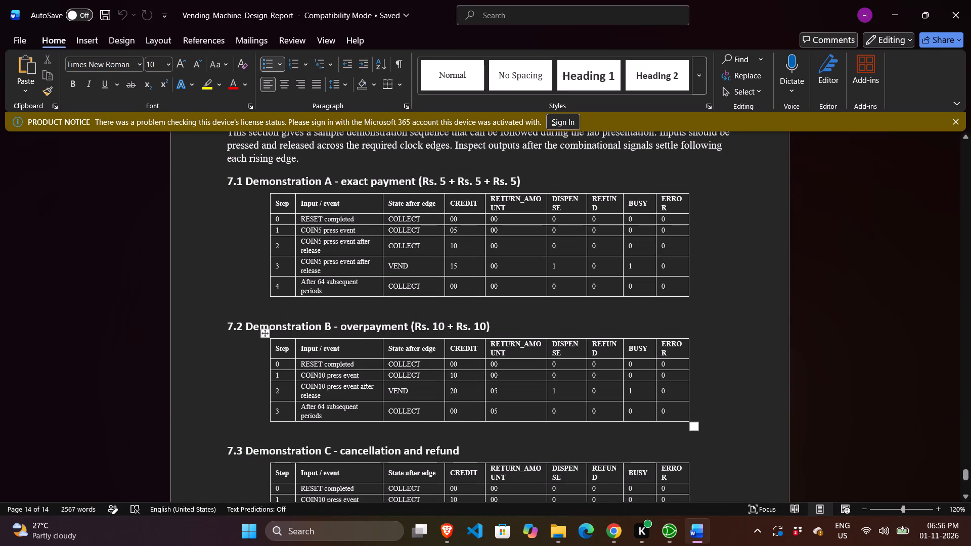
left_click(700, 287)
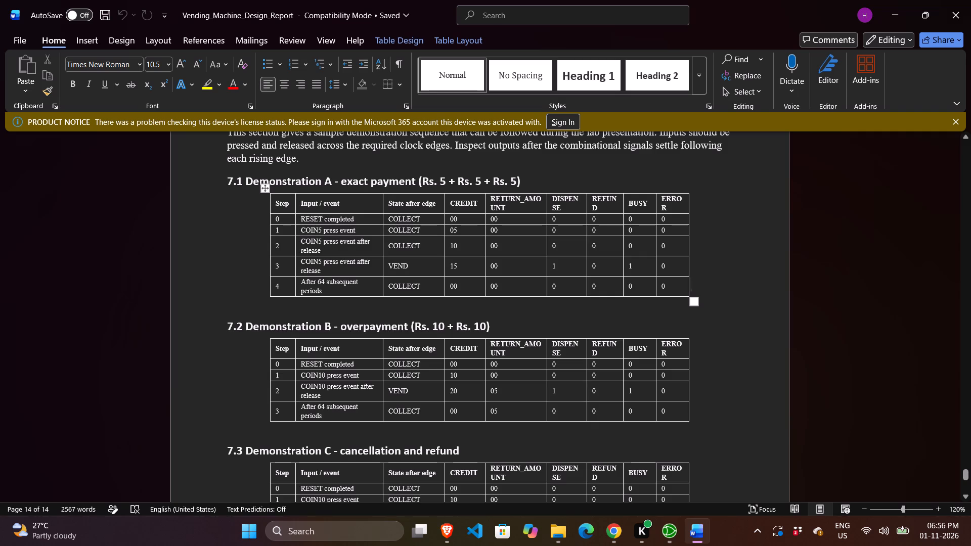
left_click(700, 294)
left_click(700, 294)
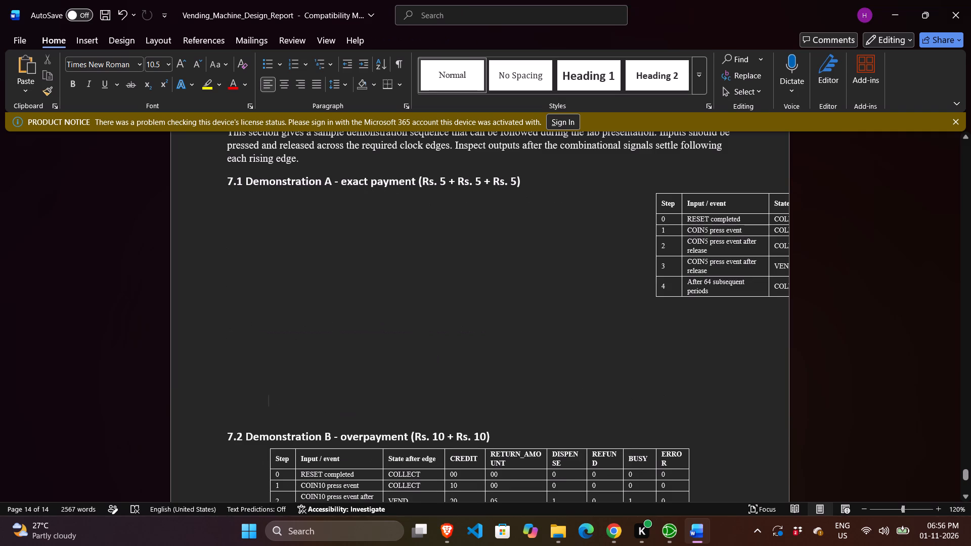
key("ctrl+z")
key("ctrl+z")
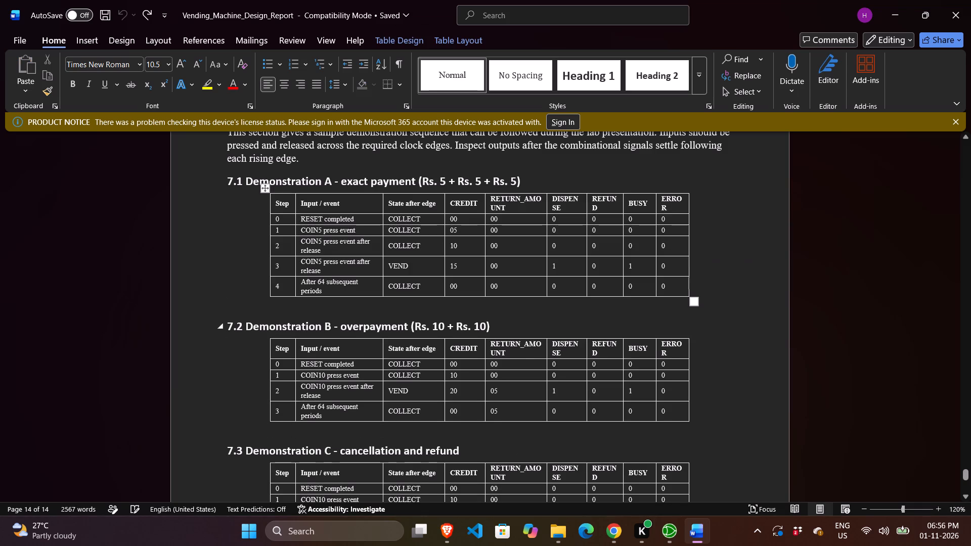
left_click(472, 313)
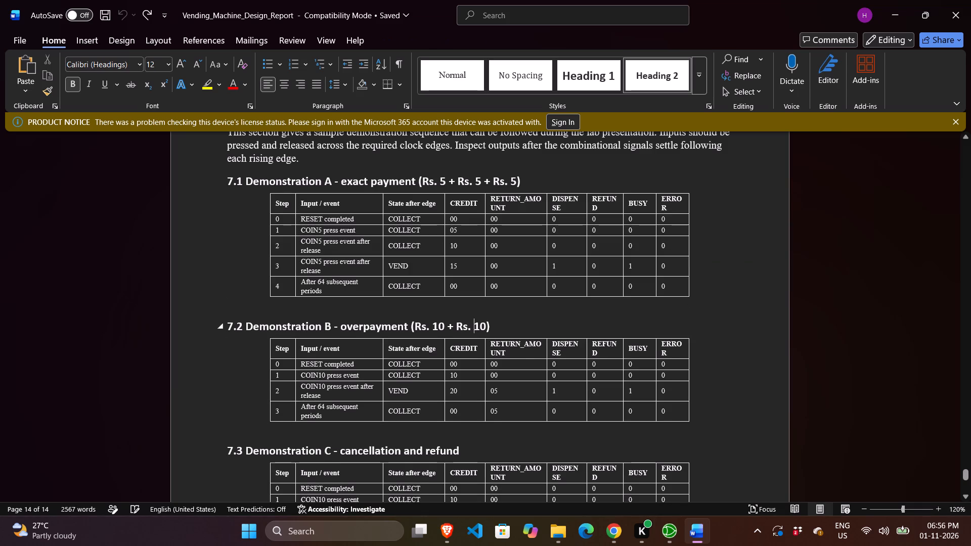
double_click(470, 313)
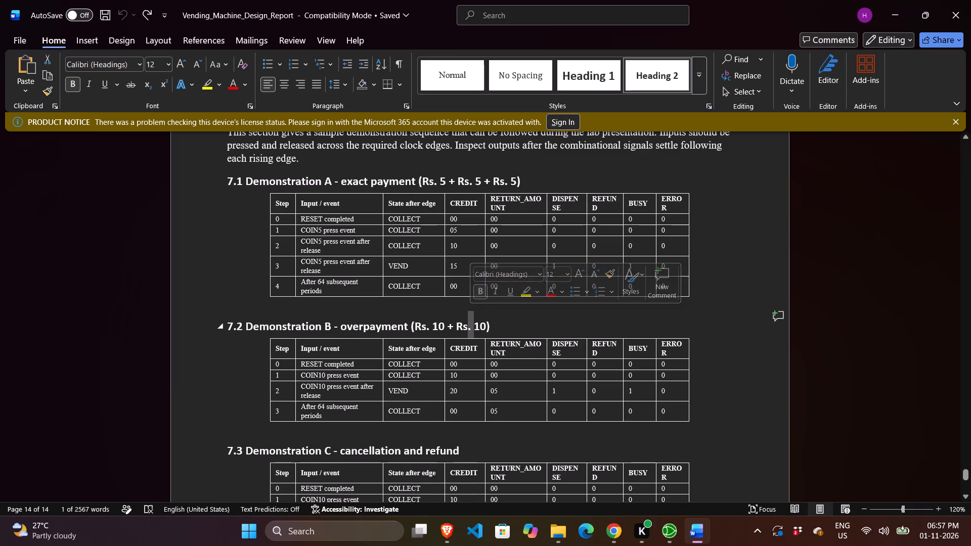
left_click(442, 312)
Add an empty row at the end of the 7.1 Demonstration A table.
left_click(703, 290)
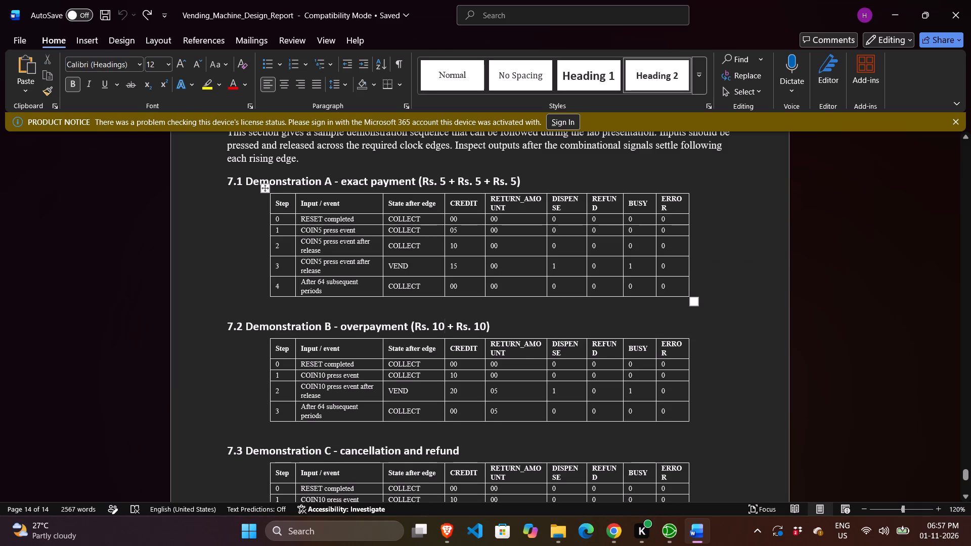
key("Return")
key("Return")
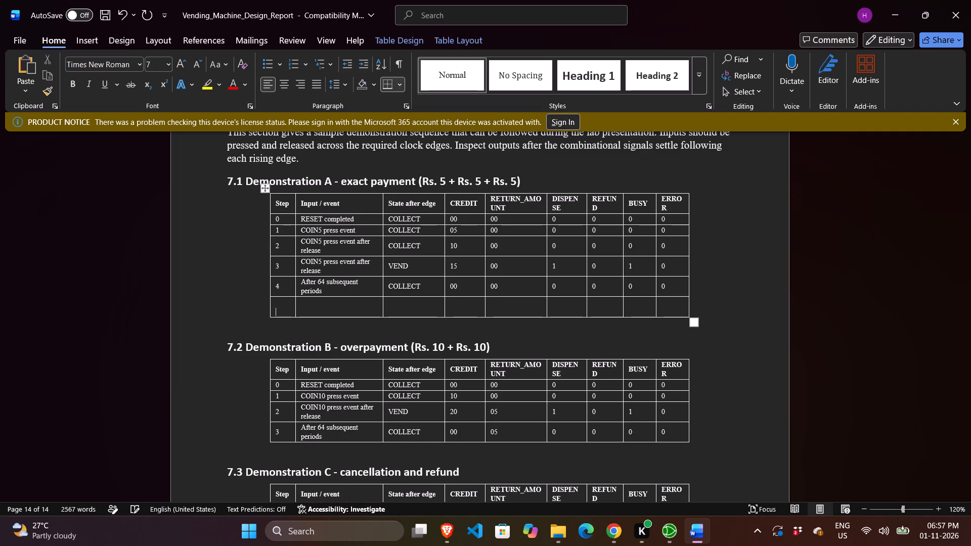
Paste the latest circuit screenshot, with CREDIT at 15, on the blank line between the 7.1 Demonstration A table and heading 7.2.
left_click(310, 338)
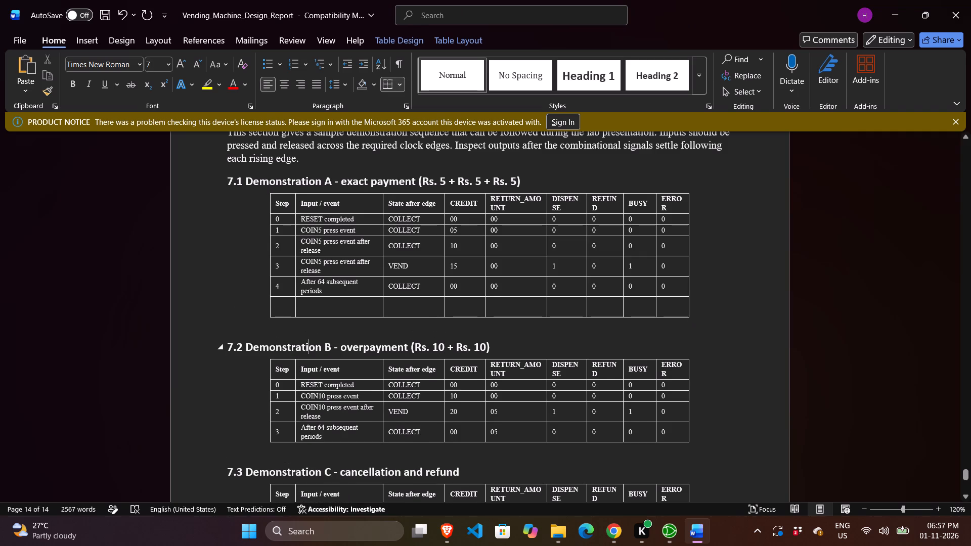
left_click(299, 333)
left_click(293, 327)
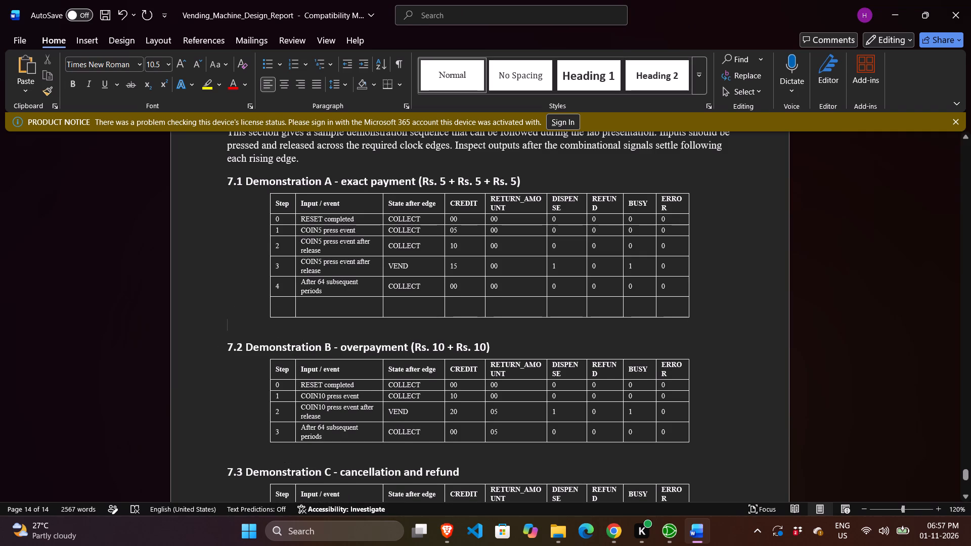
key("Tab")
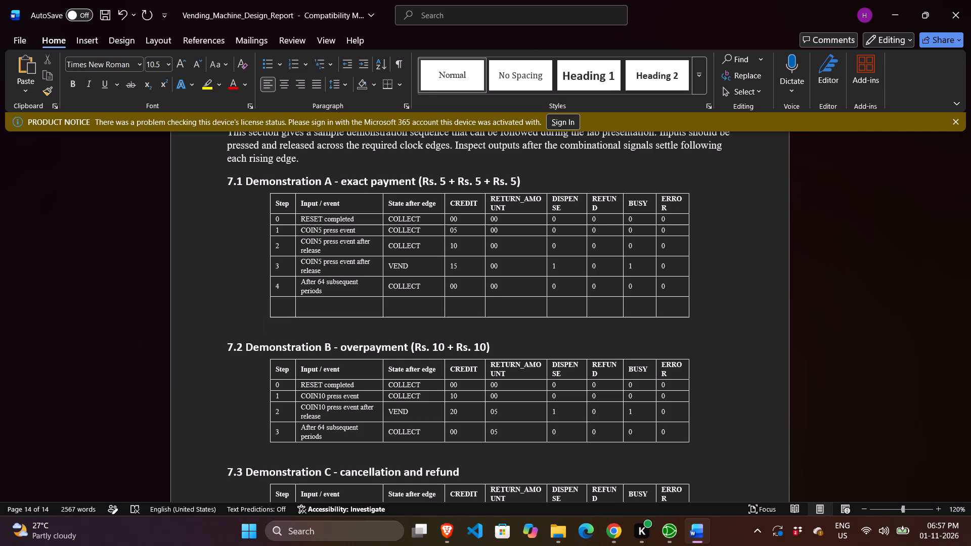
key("ctrl+v")
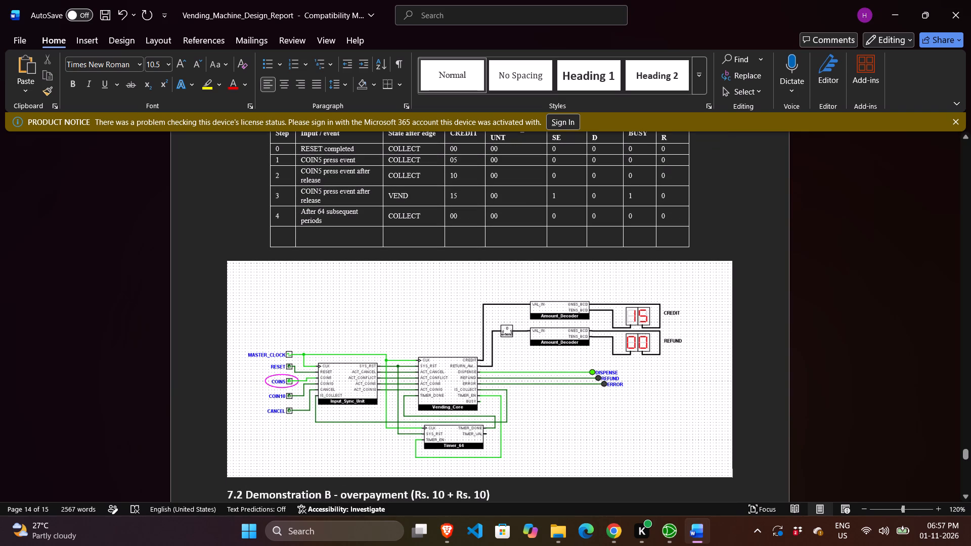
Start a new line below the CREDIT 15 screenshot and insert the RESET screenshot, the oldest item in the clipboard history.
left_click(756, 469)
key("Return")
key("Return")
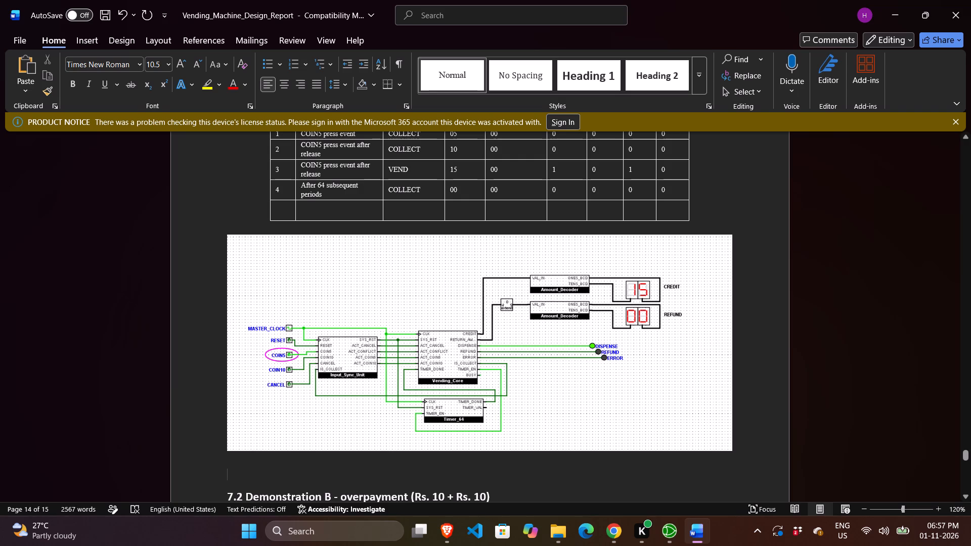
key("super+v")
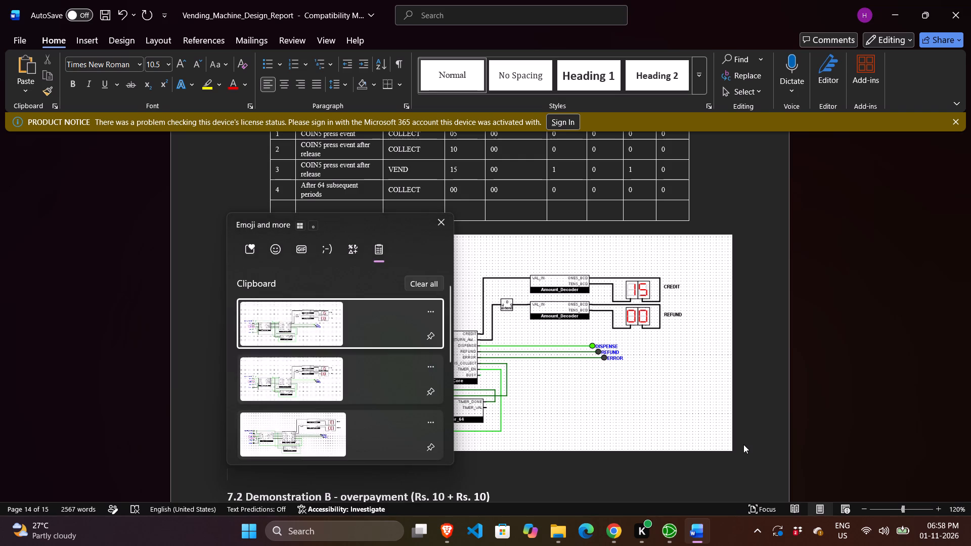
scroll(186, 307, "up", 1)
scroll(303, 376, "down", 1)
scroll(303, 376, "up", 2)
scroll(303, 376, "down", 15)
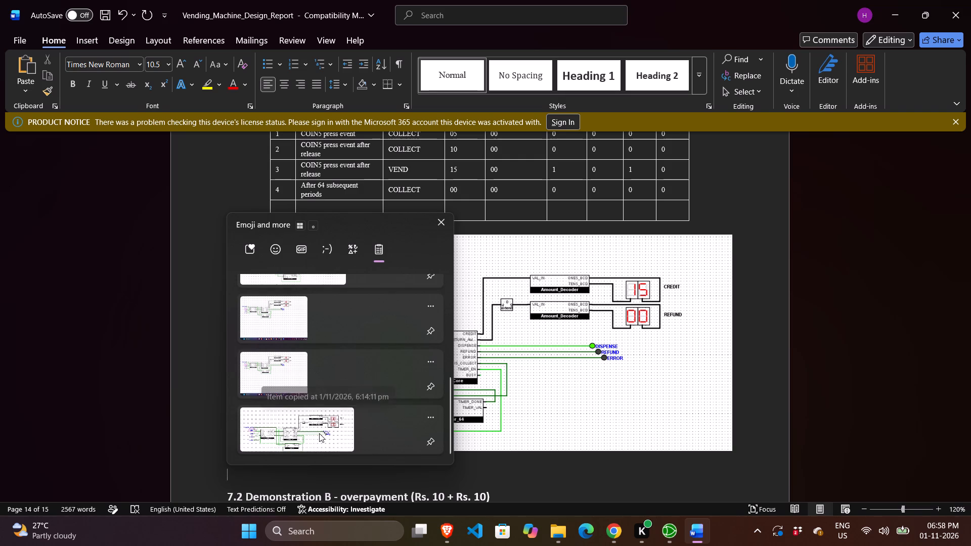
scroll(309, 396, "down", 1)
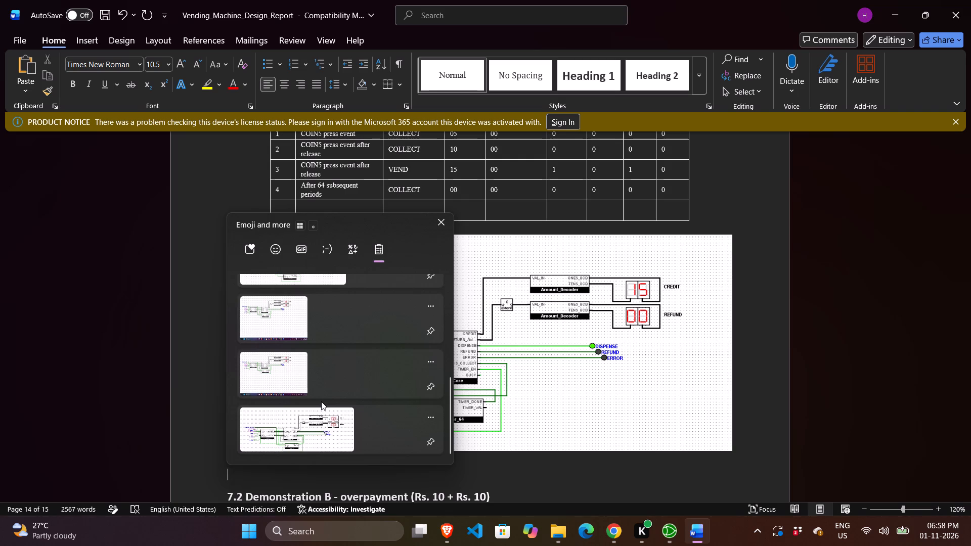
left_click(324, 428)
key("ctrl+v")
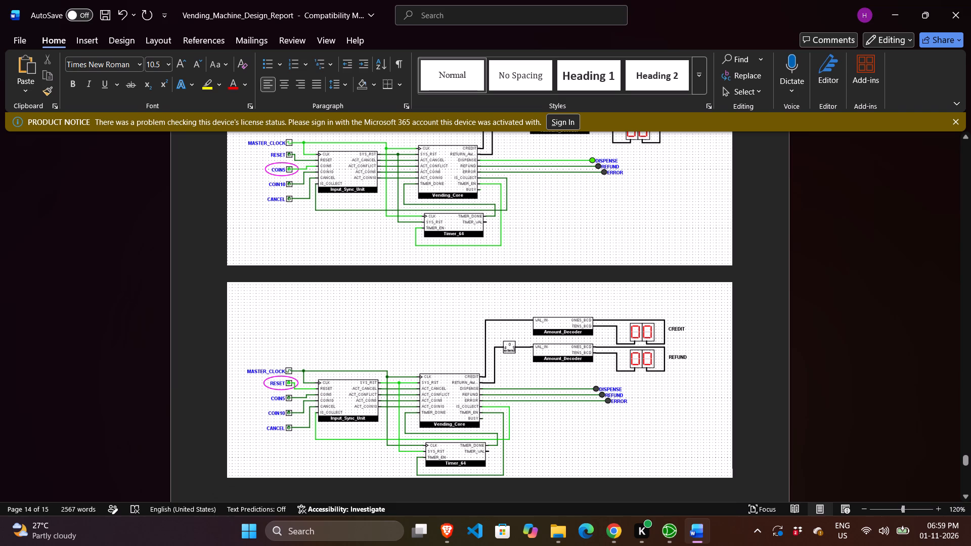
Insert the full-screen screenshot with CREDIT at 05 from the clipboard history after the RESET screenshot.
key("super+v")
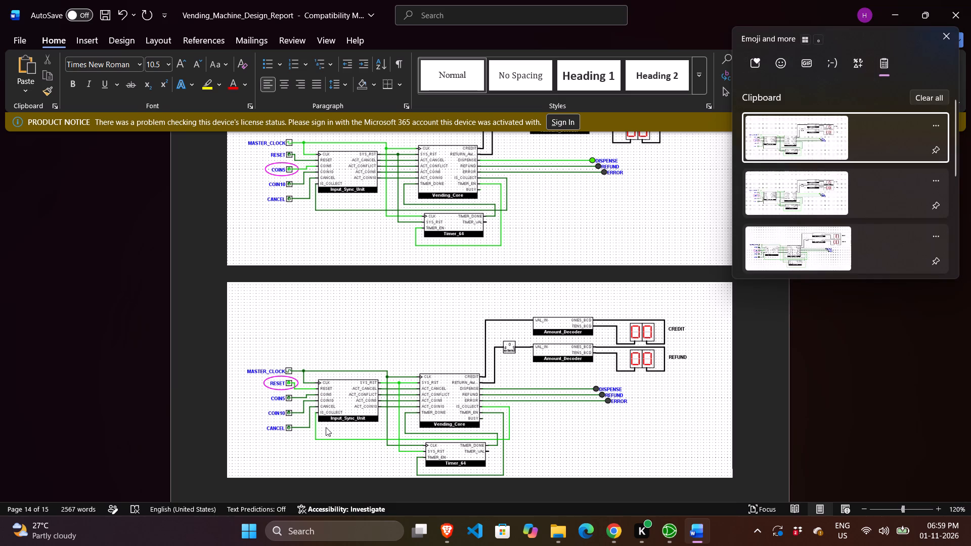
scroll(824, 131, "down", 13)
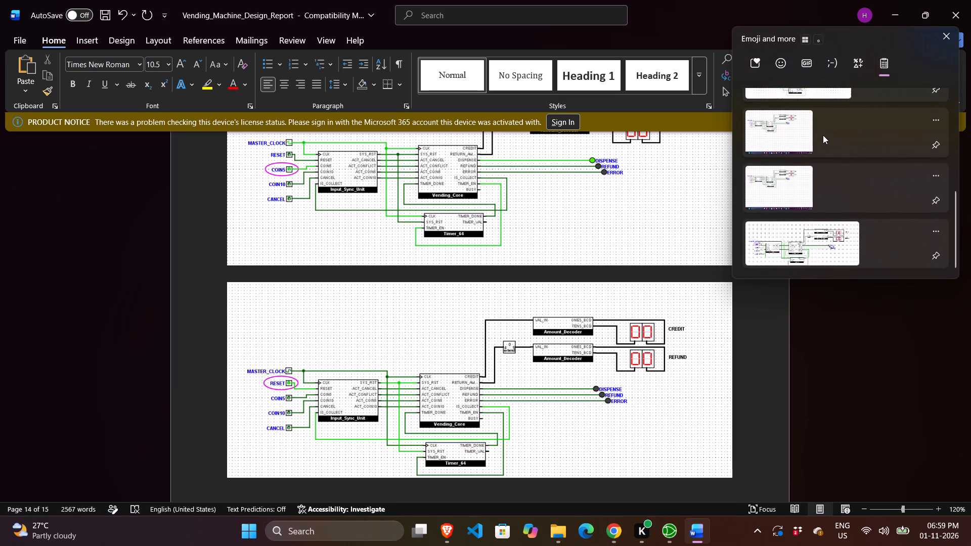
left_click(767, 192)
key("ctrl+v")
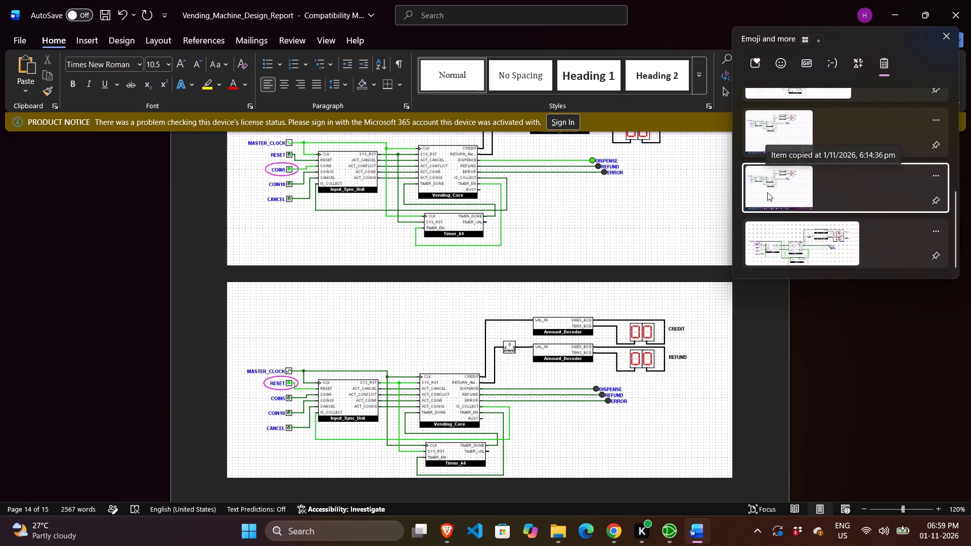
Start a new line below the full-screen CREDIT 05 screenshot and insert the other full-screen screenshot from the clipboard history.
scroll(679, 379, "down", 3)
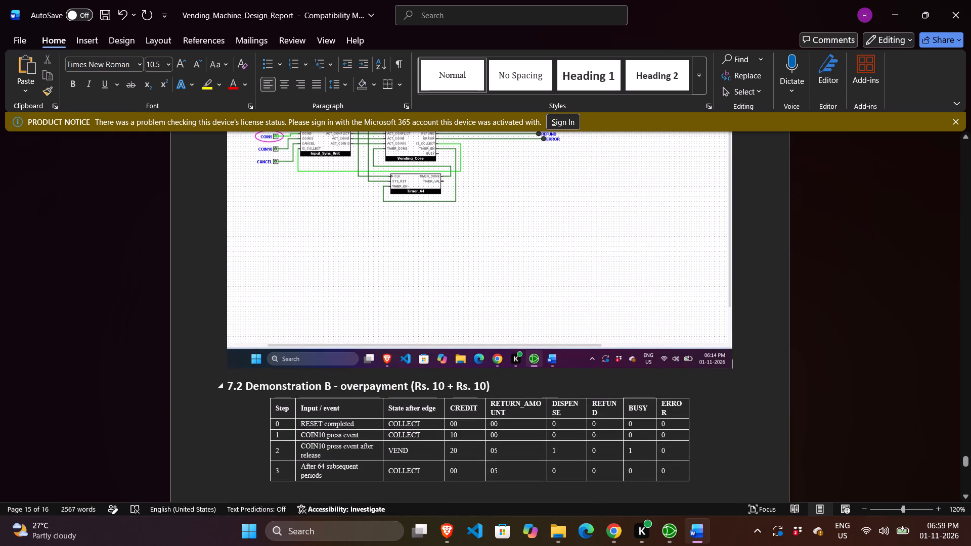
scroll(709, 362, "up", 2)
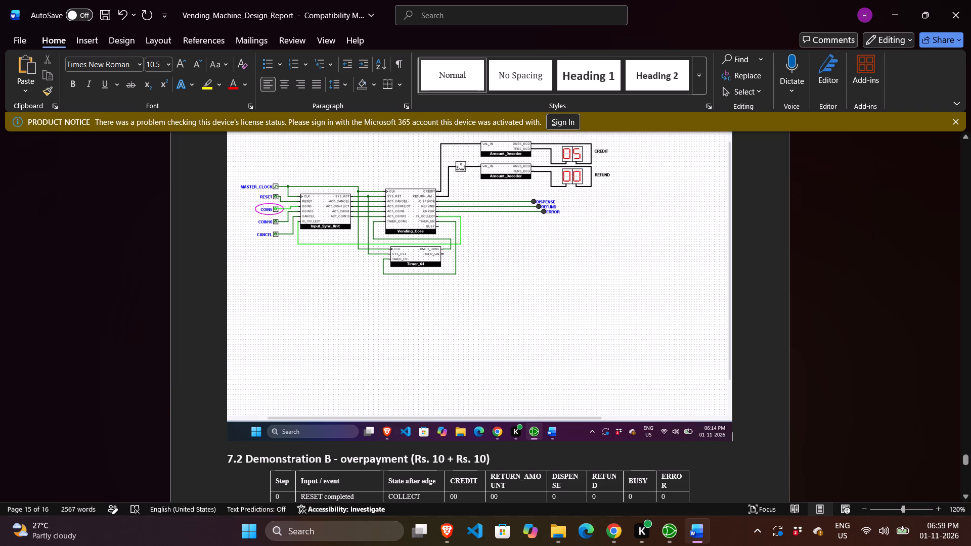
key("Return")
key("Return")
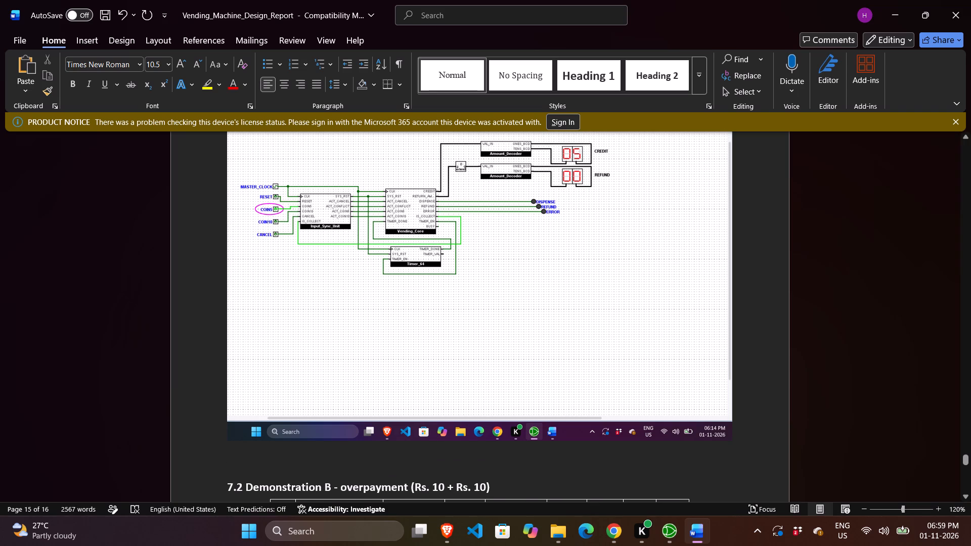
key("super+v")
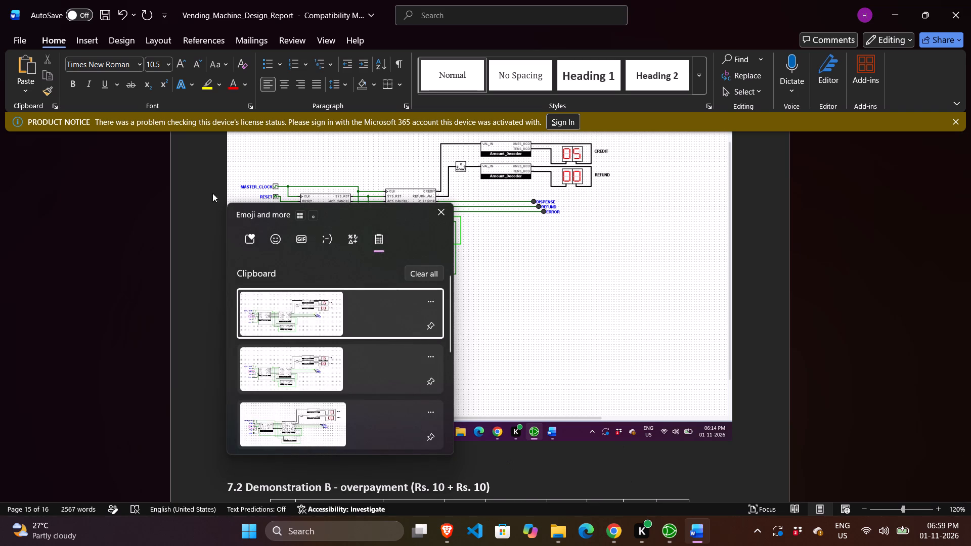
scroll(324, 371, "down", 15)
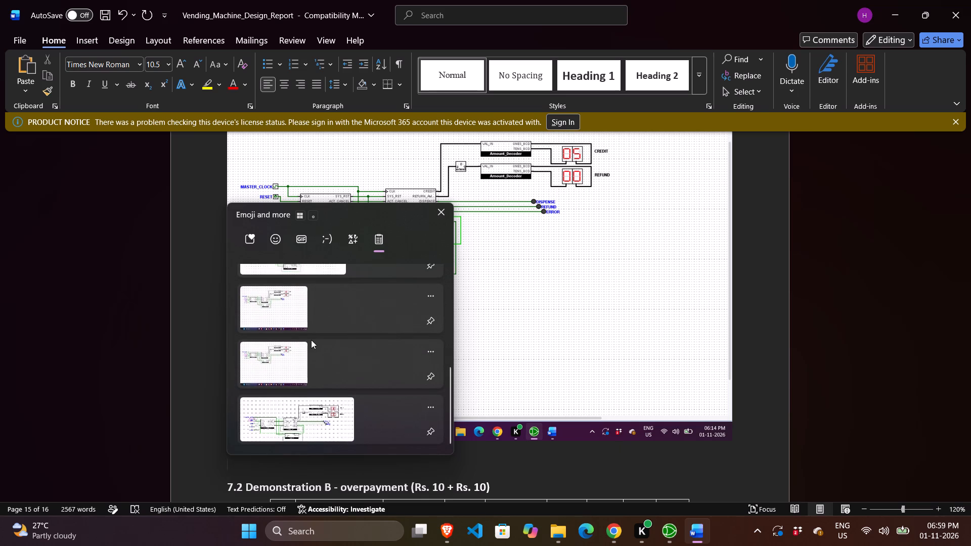
left_click(297, 304)
key("ctrl+v")
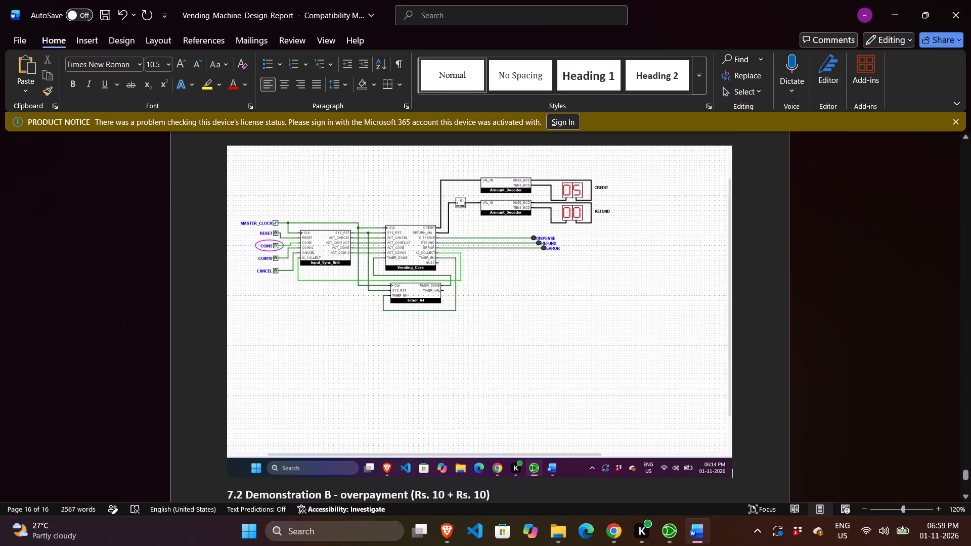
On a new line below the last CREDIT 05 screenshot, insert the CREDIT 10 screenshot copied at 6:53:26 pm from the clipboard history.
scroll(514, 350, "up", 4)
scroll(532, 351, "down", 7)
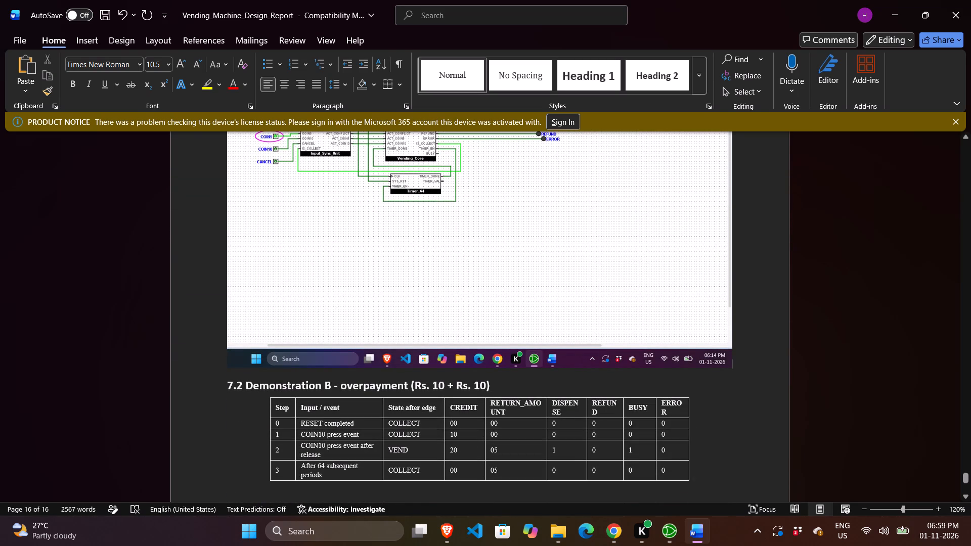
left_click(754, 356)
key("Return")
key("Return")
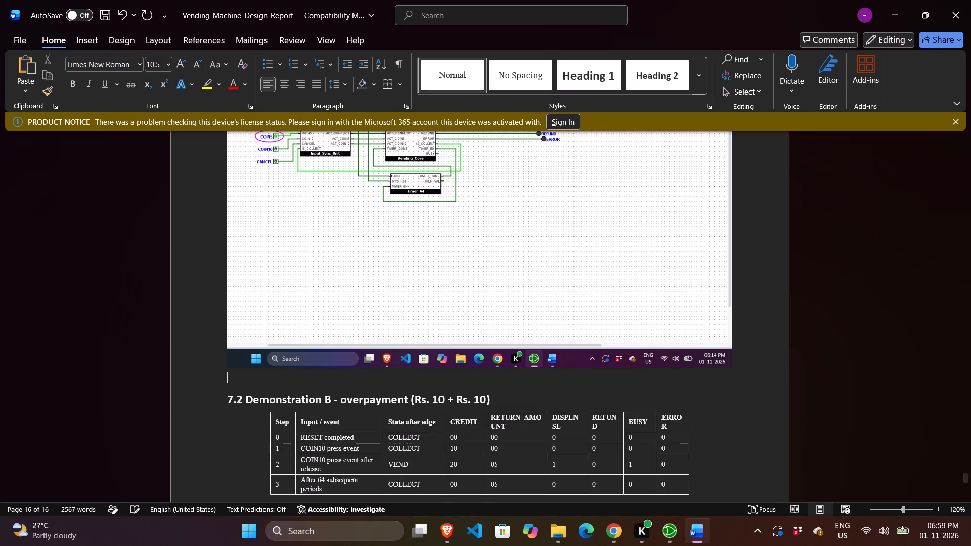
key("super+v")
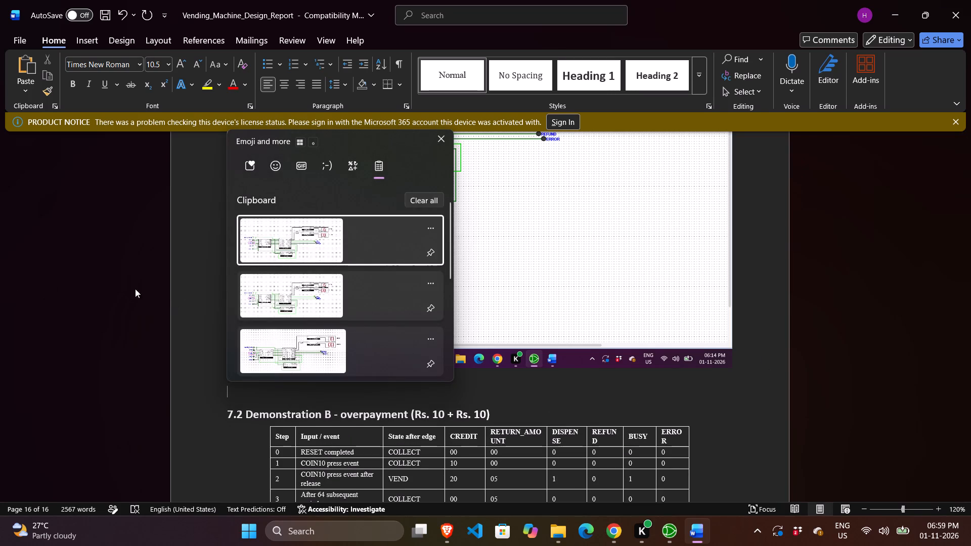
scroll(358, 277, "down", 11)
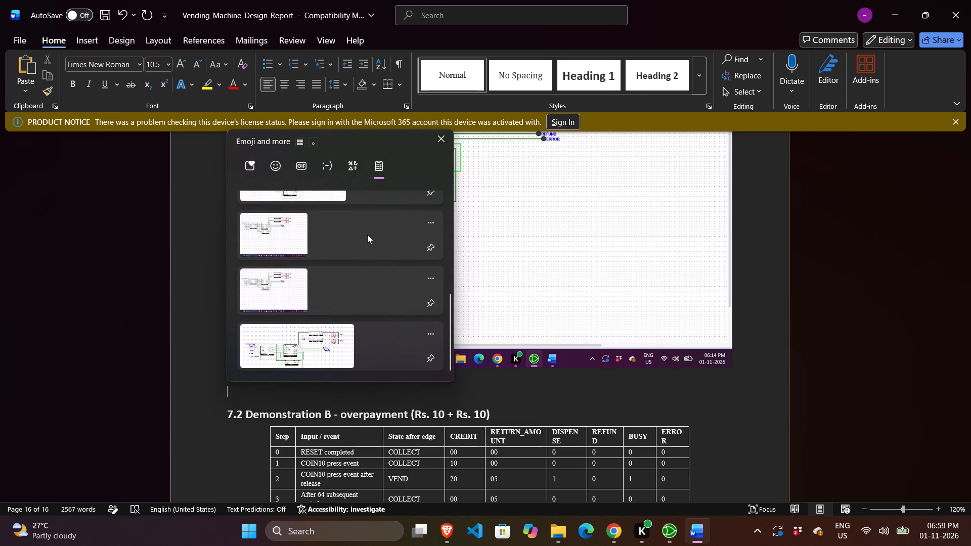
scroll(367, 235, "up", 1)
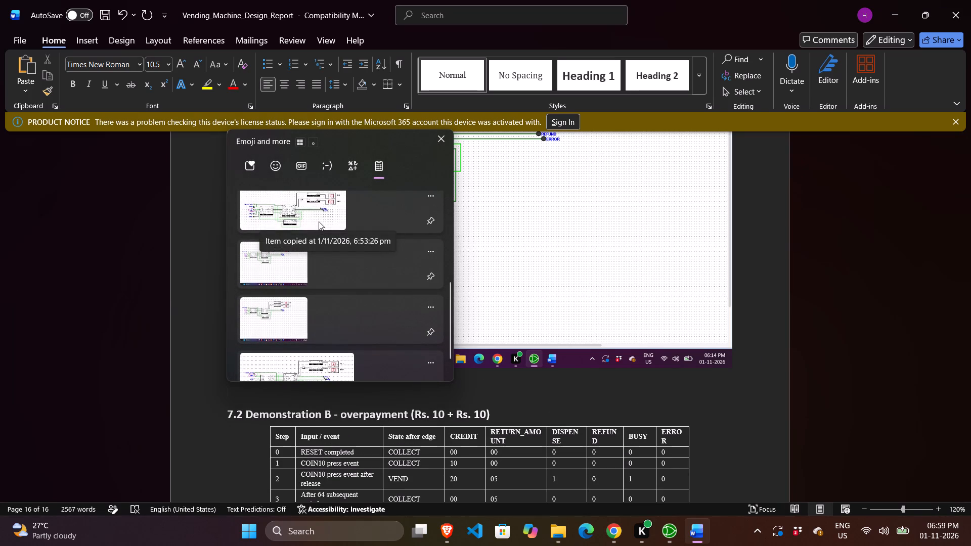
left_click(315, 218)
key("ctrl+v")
On a new line below the CREDIT 10 screenshot, insert the one copied at 6:53:27 pm from the clipboard history.
scroll(348, 389, "down", 3)
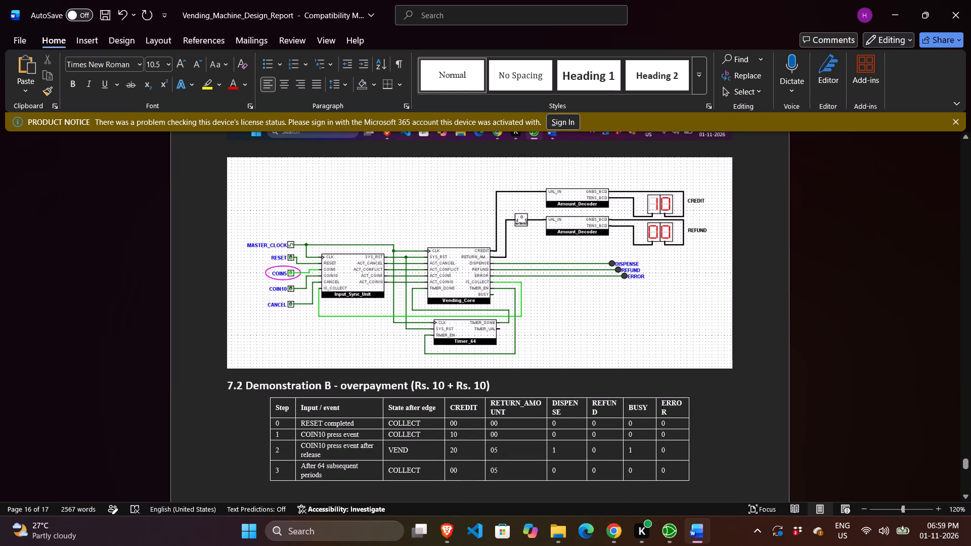
left_click(744, 360)
key("Return")
key("Return")
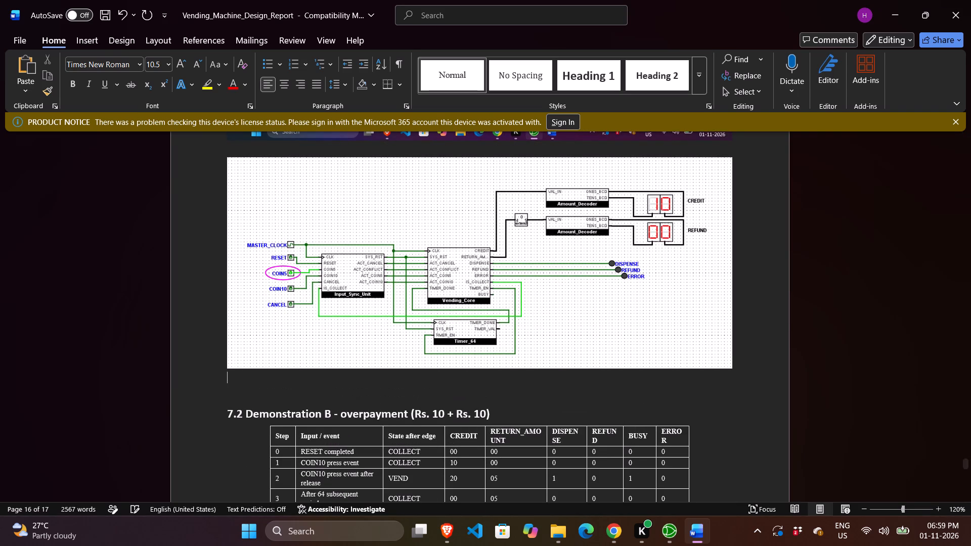
key("super+v")
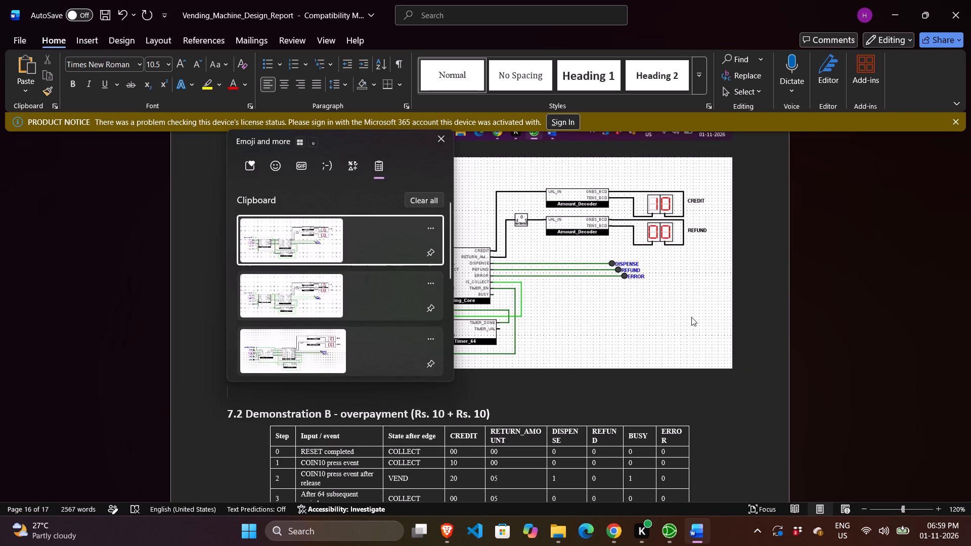
scroll(326, 292, "down", 11)
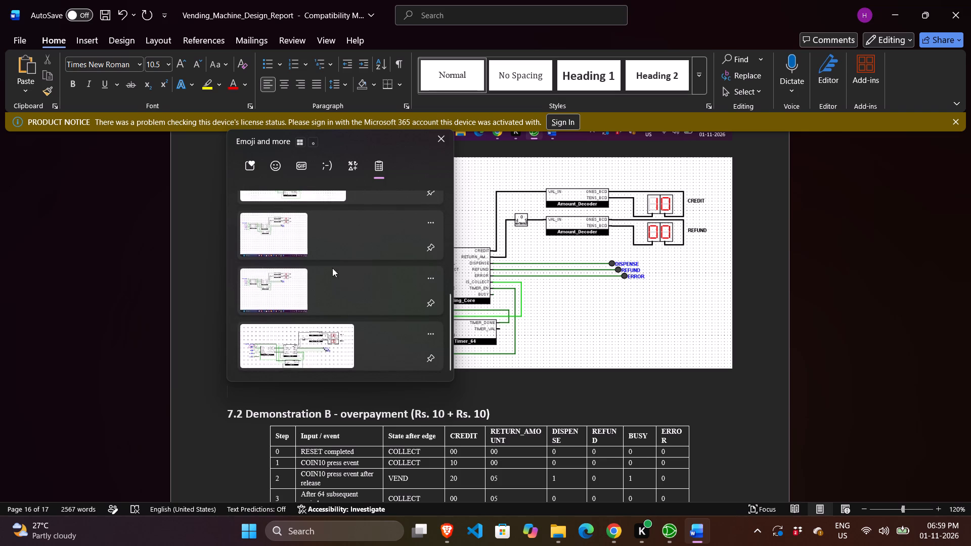
scroll(330, 227, "down", 1)
scroll(330, 227, "up", 4)
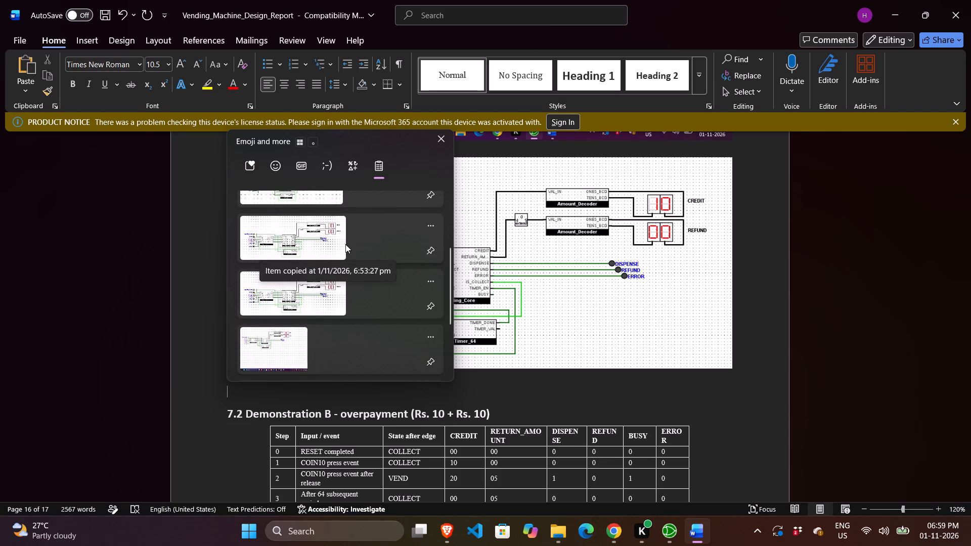
left_click(344, 244)
key("ctrl+v")
On a new line below the second CREDIT 10 screenshot, insert the CREDIT 15 screenshot copied at 6:56:19 pm from the clipboard history.
scroll(445, 354, "down", 3)
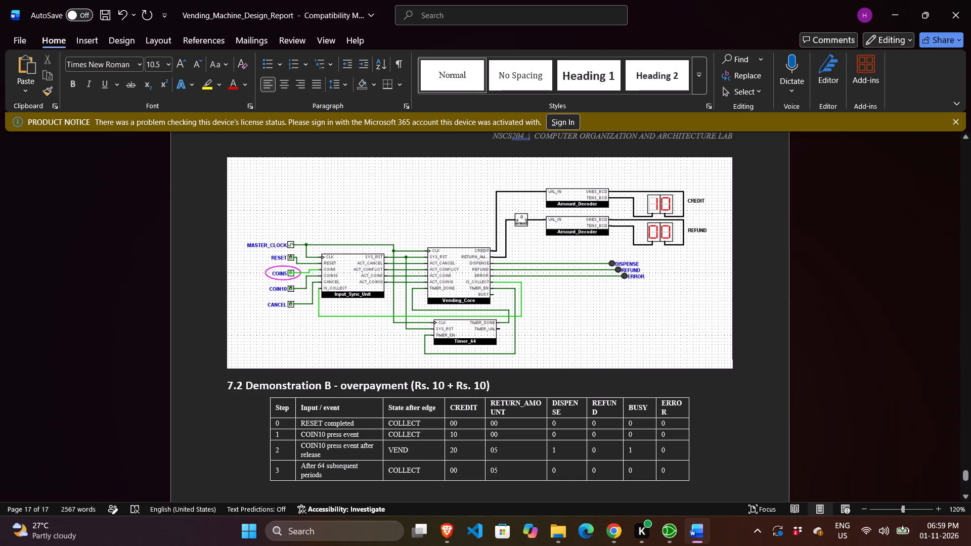
left_click(752, 355)
key("Return")
key("Return")
key("super+v")
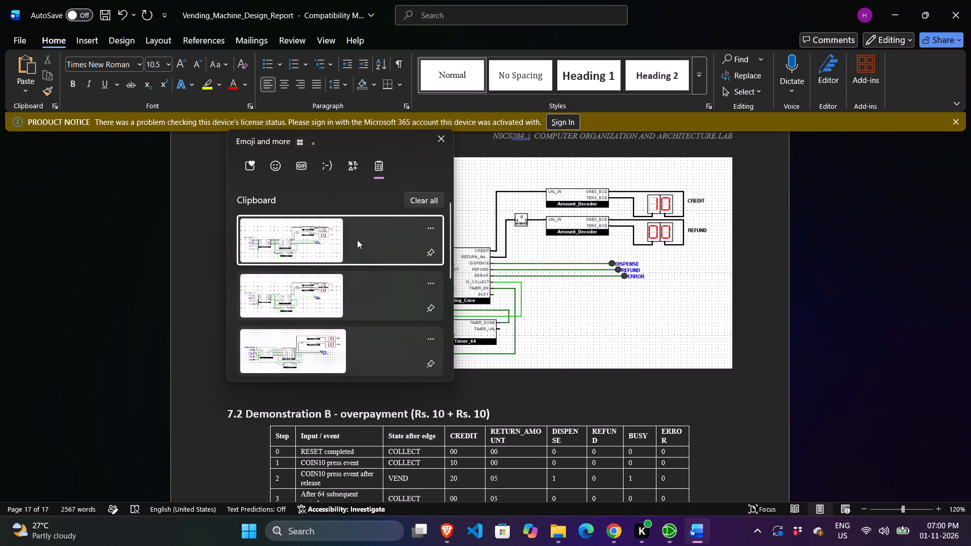
left_click(324, 294)
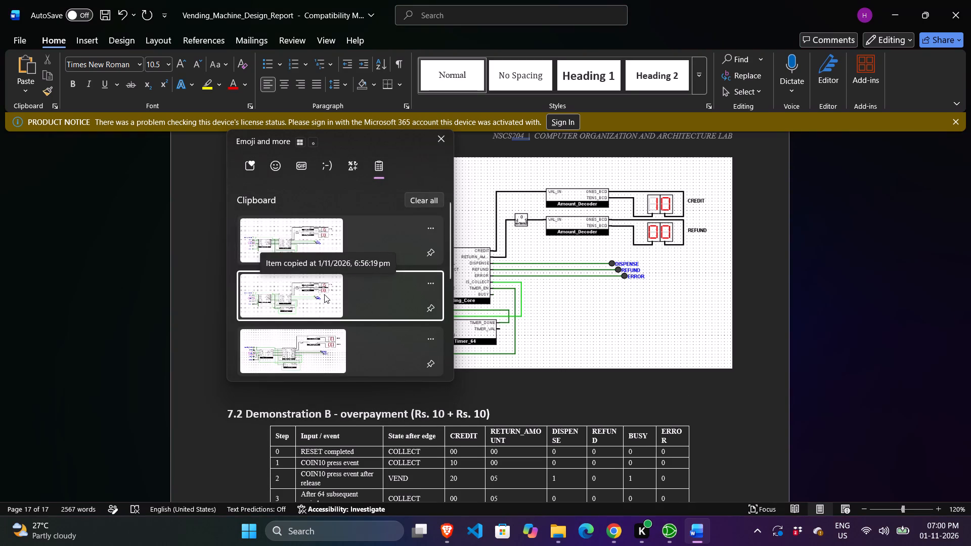
key("ctrl+v")
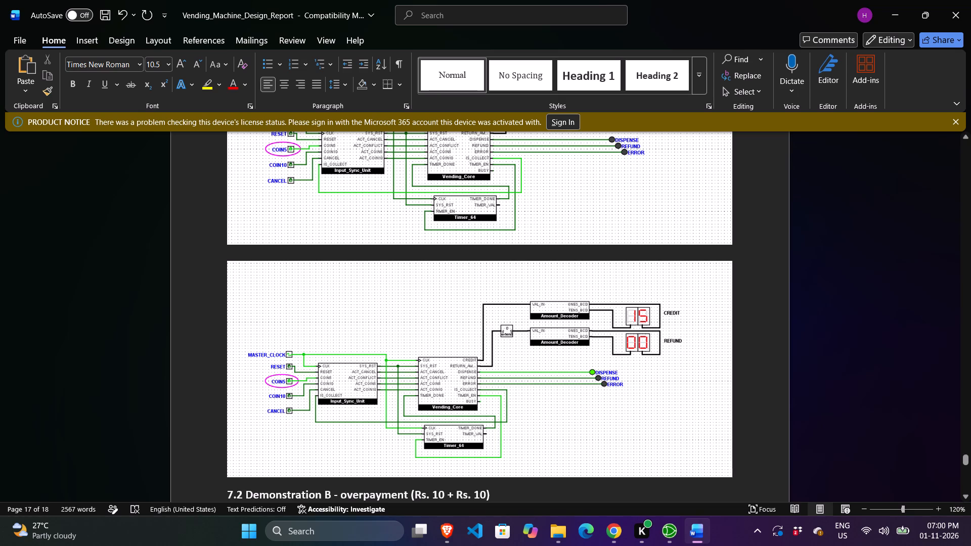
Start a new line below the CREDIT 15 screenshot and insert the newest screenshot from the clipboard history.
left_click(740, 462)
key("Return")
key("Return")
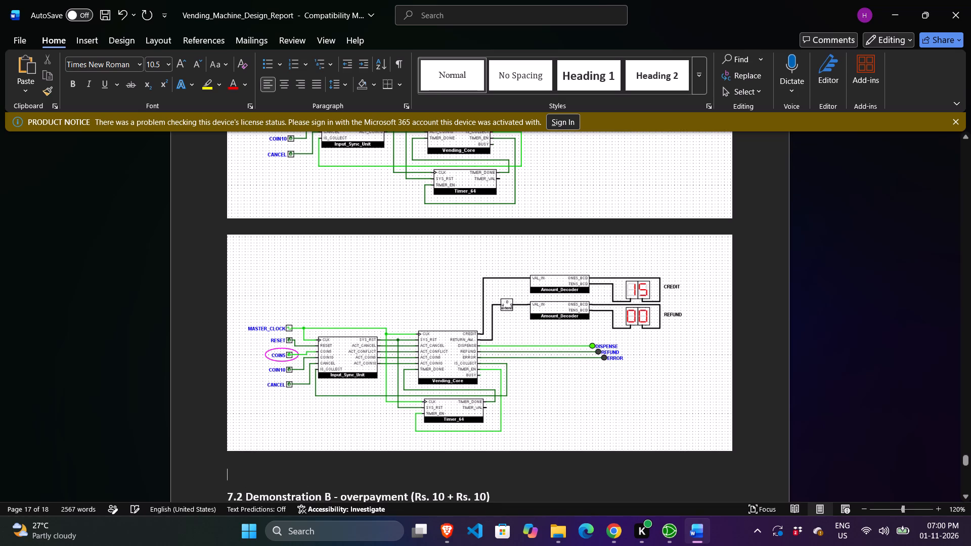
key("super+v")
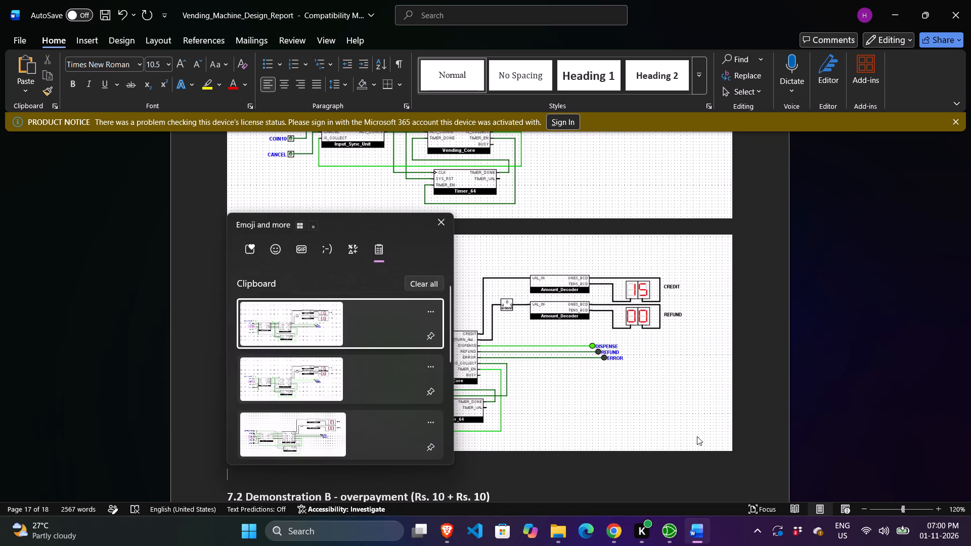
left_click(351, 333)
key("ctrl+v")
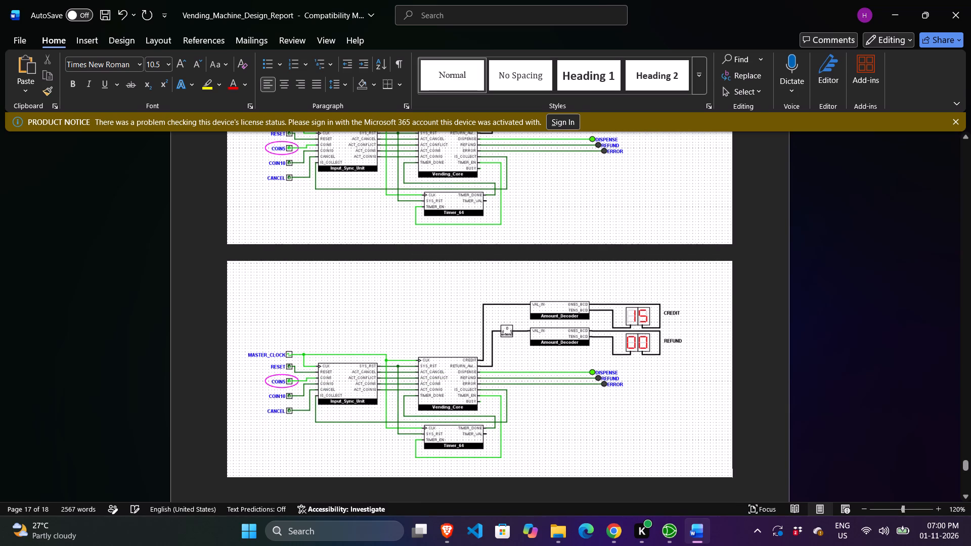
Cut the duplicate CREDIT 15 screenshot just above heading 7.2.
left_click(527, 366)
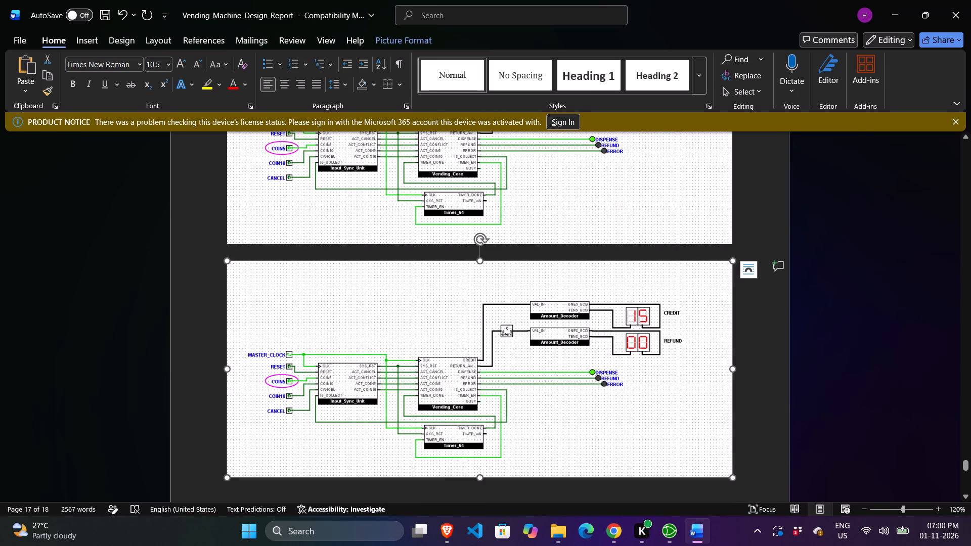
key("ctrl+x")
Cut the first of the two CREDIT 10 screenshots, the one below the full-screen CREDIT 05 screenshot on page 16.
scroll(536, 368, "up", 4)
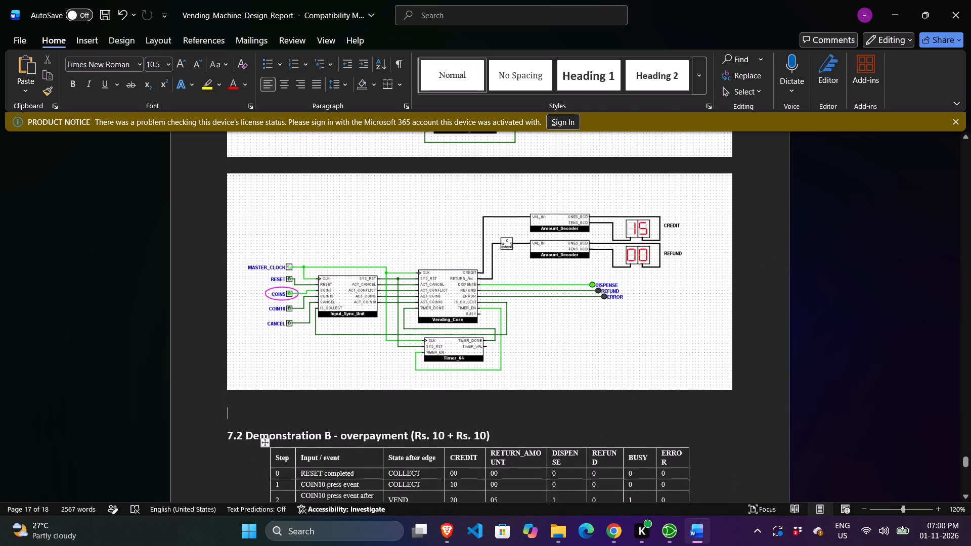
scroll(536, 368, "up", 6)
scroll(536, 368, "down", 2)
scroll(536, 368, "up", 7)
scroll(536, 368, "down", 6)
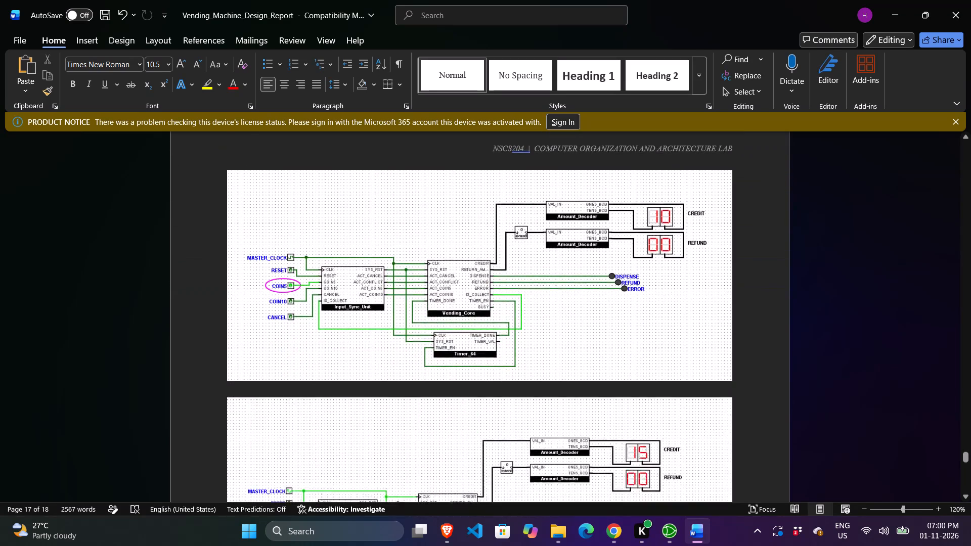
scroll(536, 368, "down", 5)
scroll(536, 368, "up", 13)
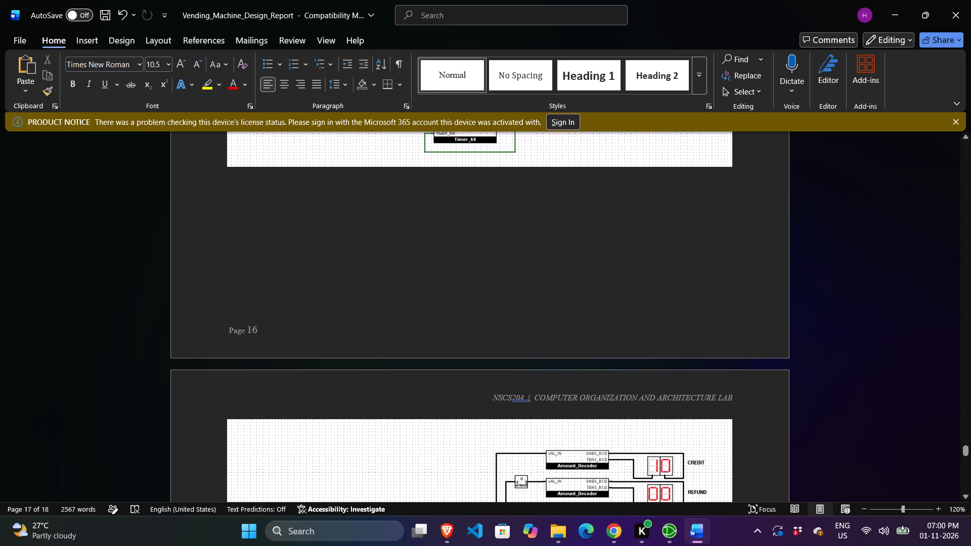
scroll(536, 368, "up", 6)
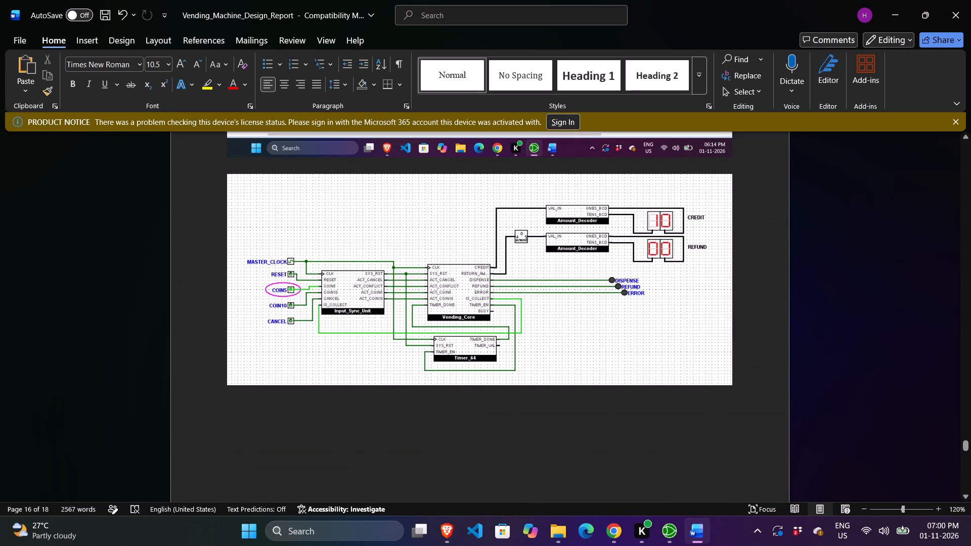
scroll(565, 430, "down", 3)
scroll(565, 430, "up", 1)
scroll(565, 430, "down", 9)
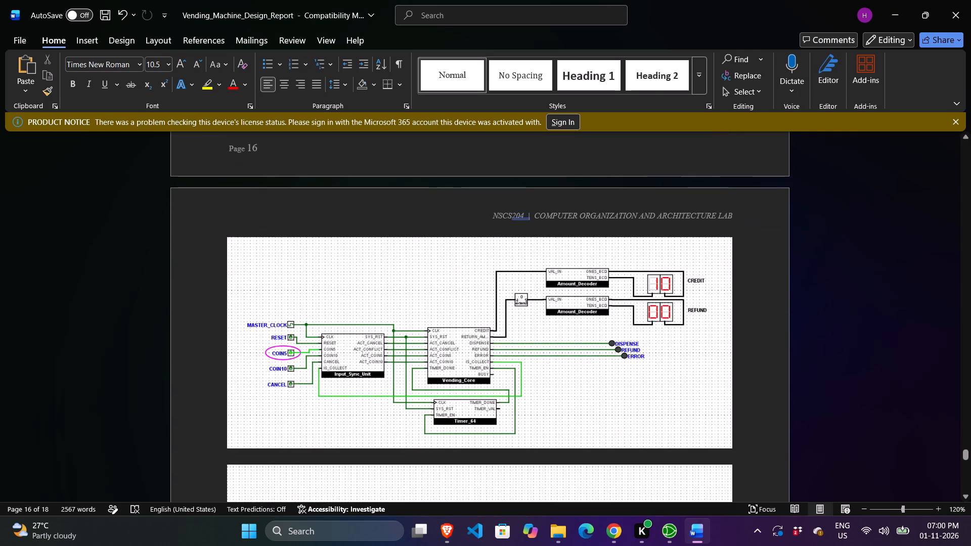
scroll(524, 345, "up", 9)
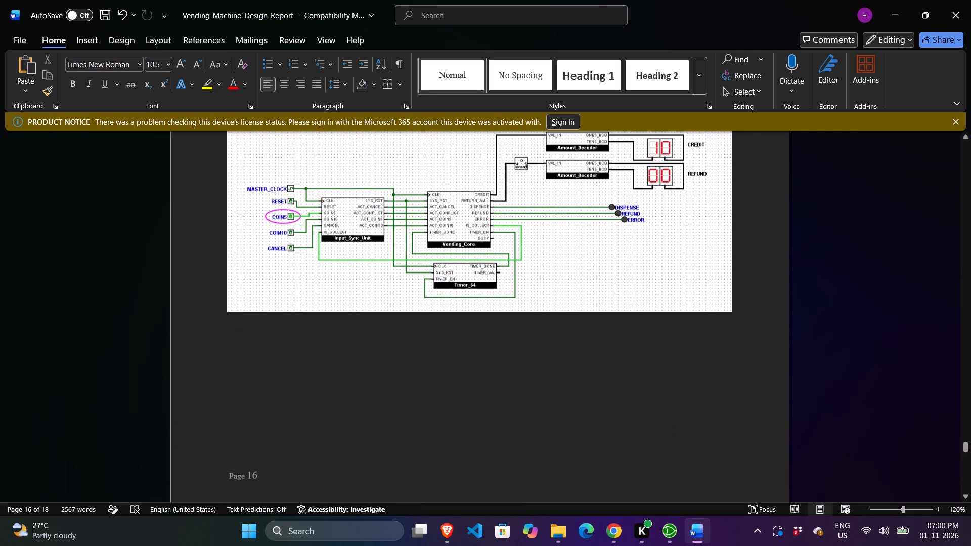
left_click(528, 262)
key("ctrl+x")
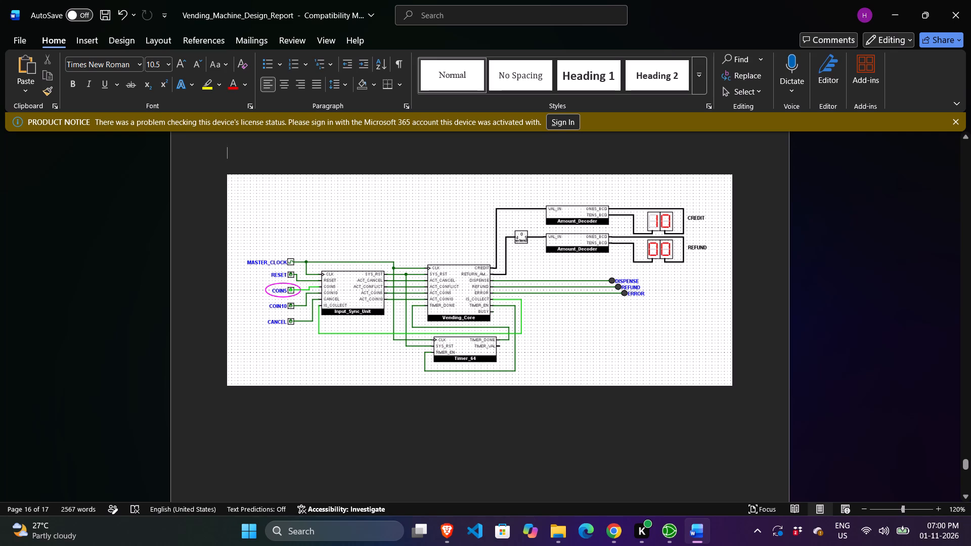
Slightly reduce the height of the full-screen CREDIT 05 screenshot on page 16, keeping its width.
scroll(590, 440, "up", 3)
scroll(590, 349, "up", 6)
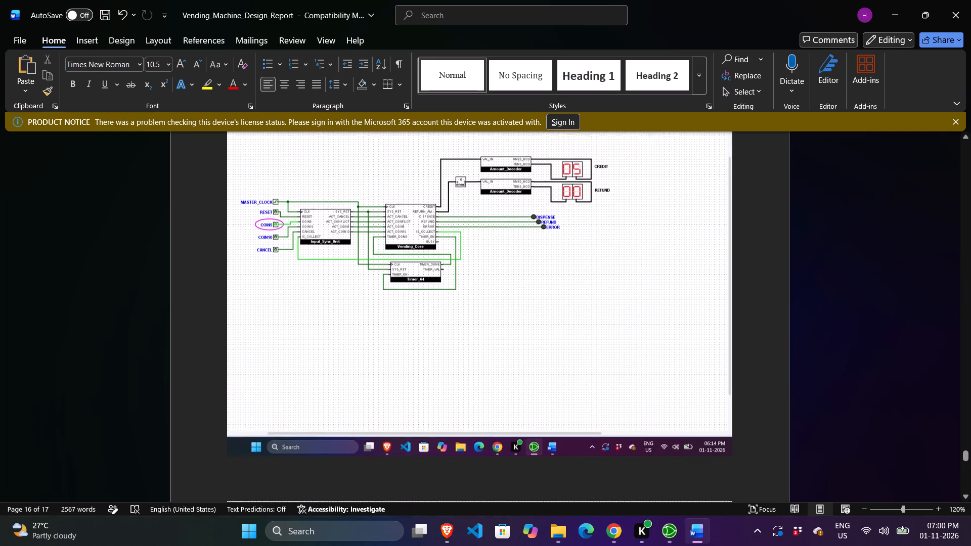
scroll(589, 348, "up", 2)
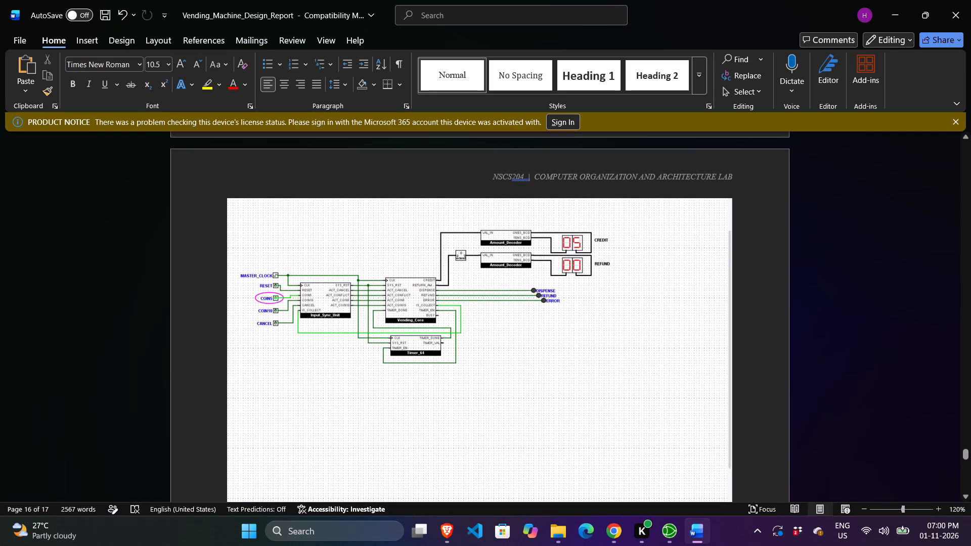
left_click(589, 348)
scroll(532, 405, "down", 2)
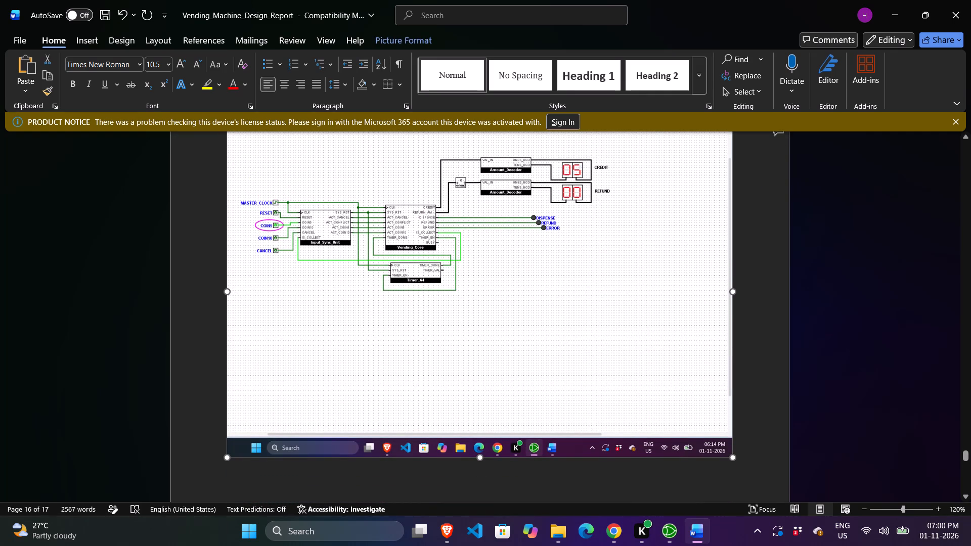
left_click_drag(478, 459, 474, 428)
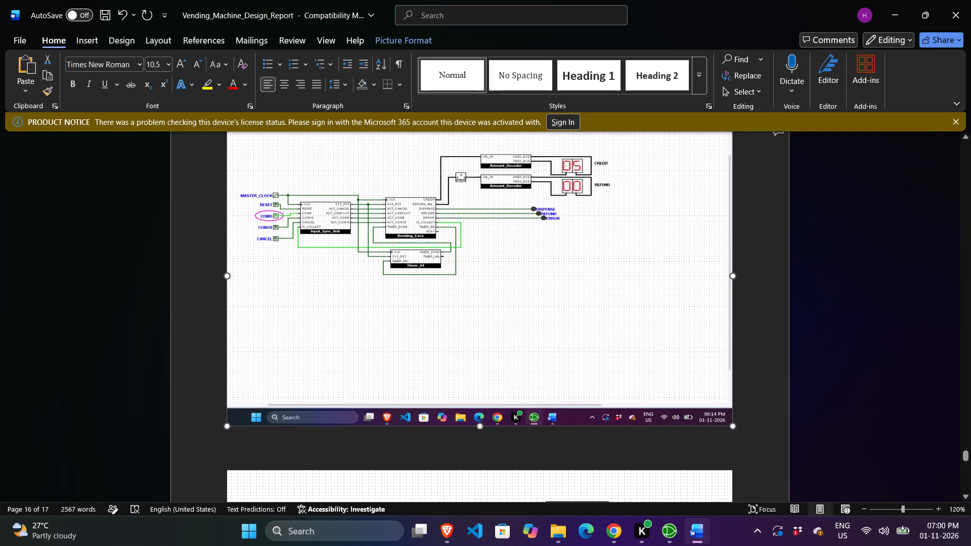
left_click_drag(474, 428, 474, 442)
Cut the duplicate full-screen CREDIT 05 screenshot directly below the RESET screenshot on page 15.
scroll(760, 296, "up", 9)
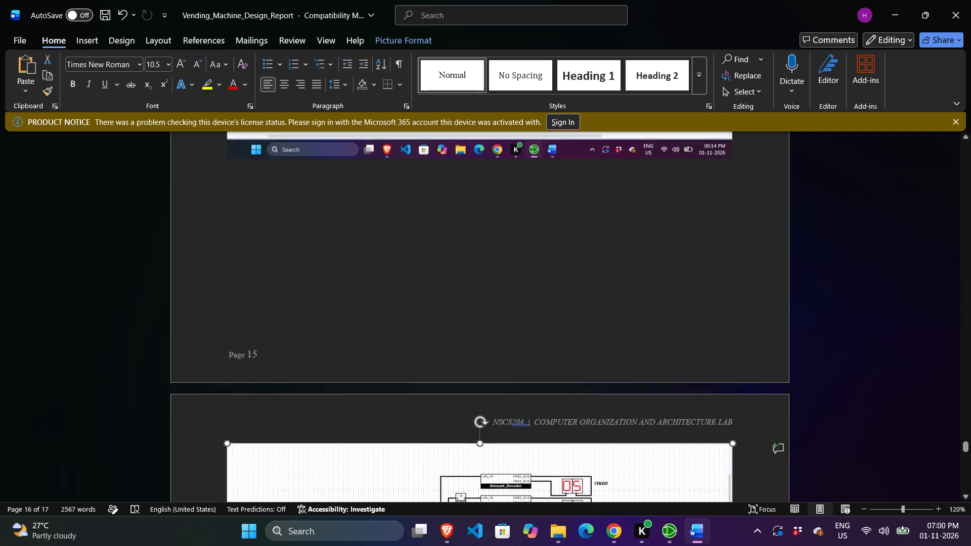
scroll(760, 297, "up", 10)
scroll(746, 302, "down", 3)
scroll(746, 302, "up", 5)
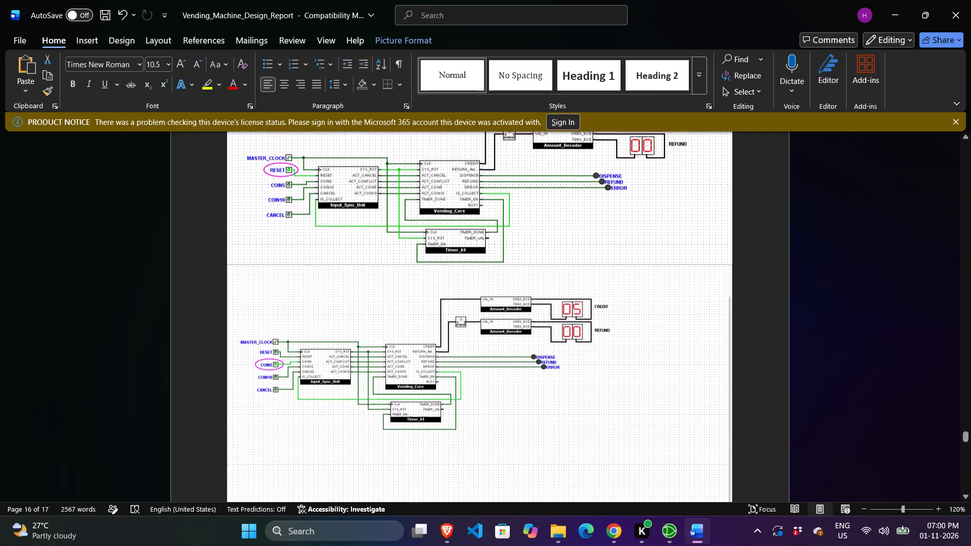
scroll(642, 338, "up", 3)
scroll(642, 338, "down", 3)
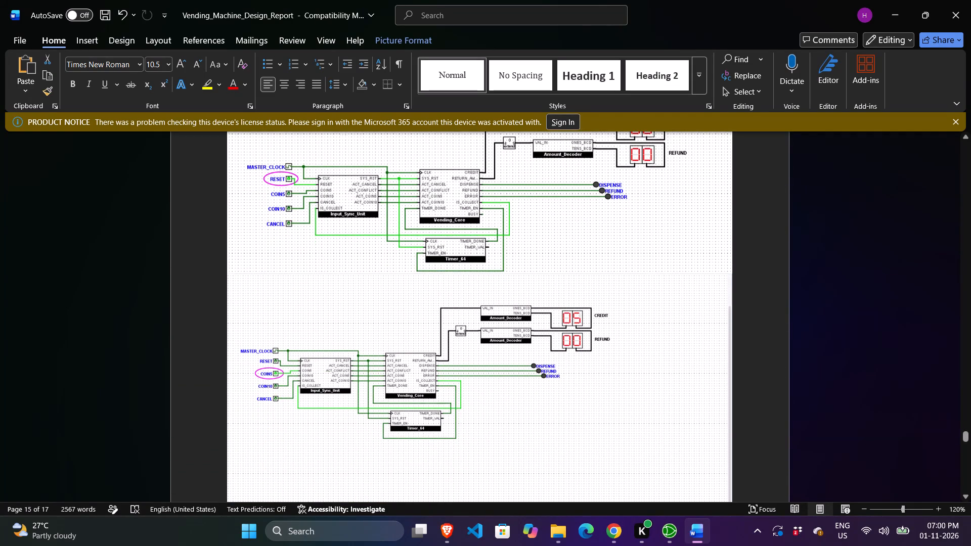
left_click(457, 418)
key("ctrl+x")
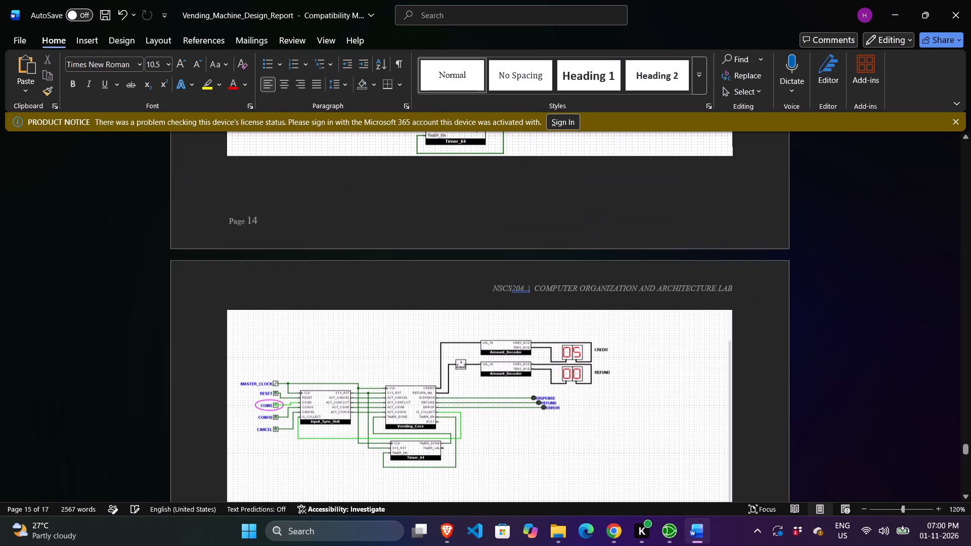
Cut the duplicate CREDIT 15 screenshot between the 7.1 Demonstration A table and the RESET screenshot.
scroll(722, 265, "up", 8)
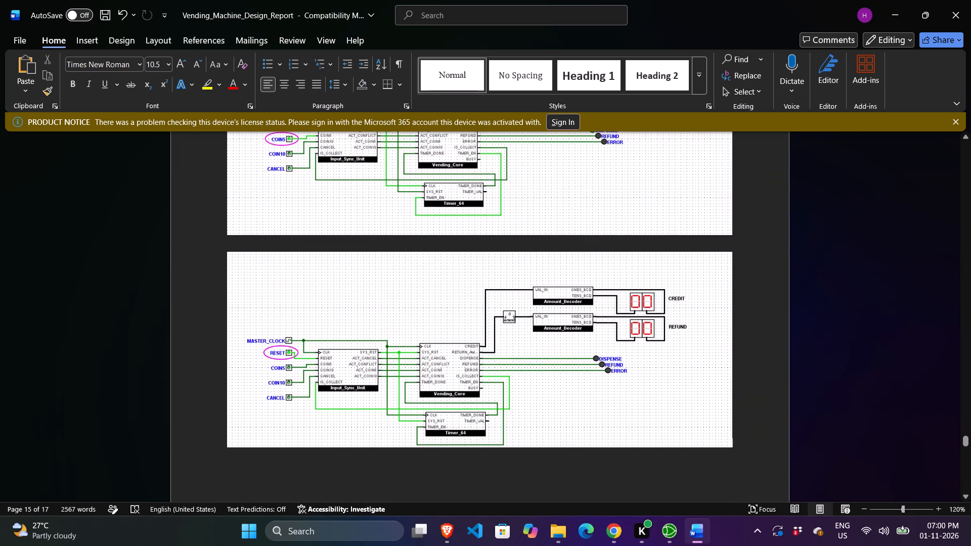
scroll(722, 265, "up", 8)
scroll(722, 265, "down", 4)
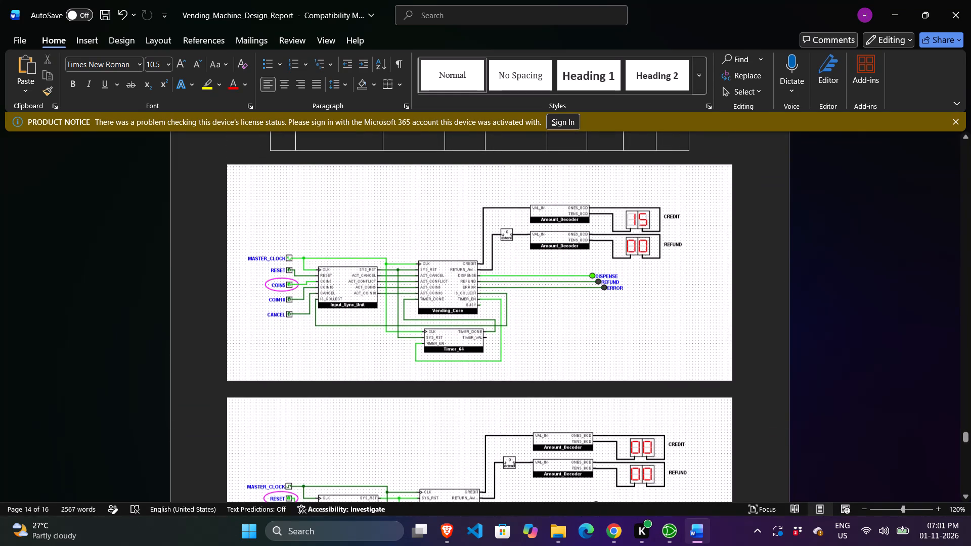
left_click(588, 277)
key("ctrl+x")
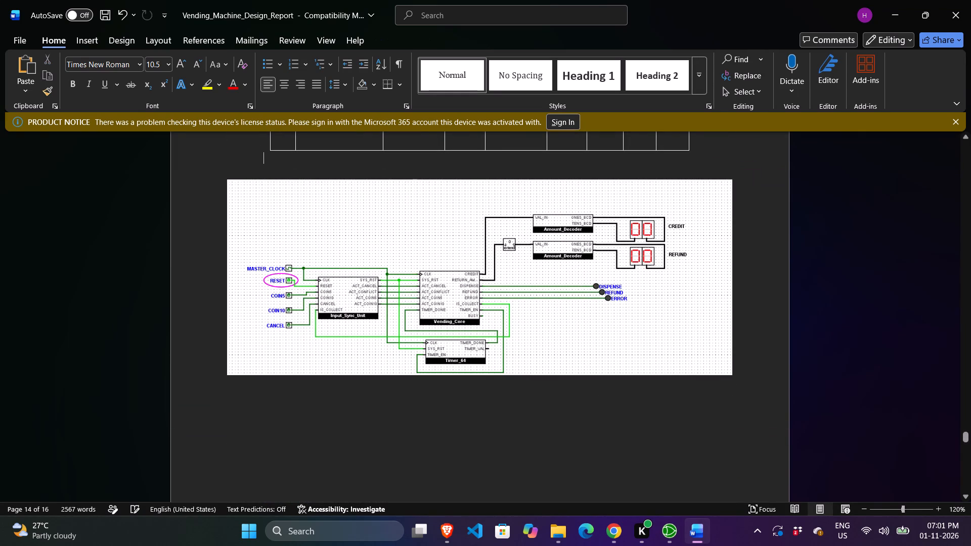
Review the order of the section 7.1 screenshots against the steps in the Demonstration A table.
scroll(790, 301, "down", 16)
scroll(790, 301, "up", 1)
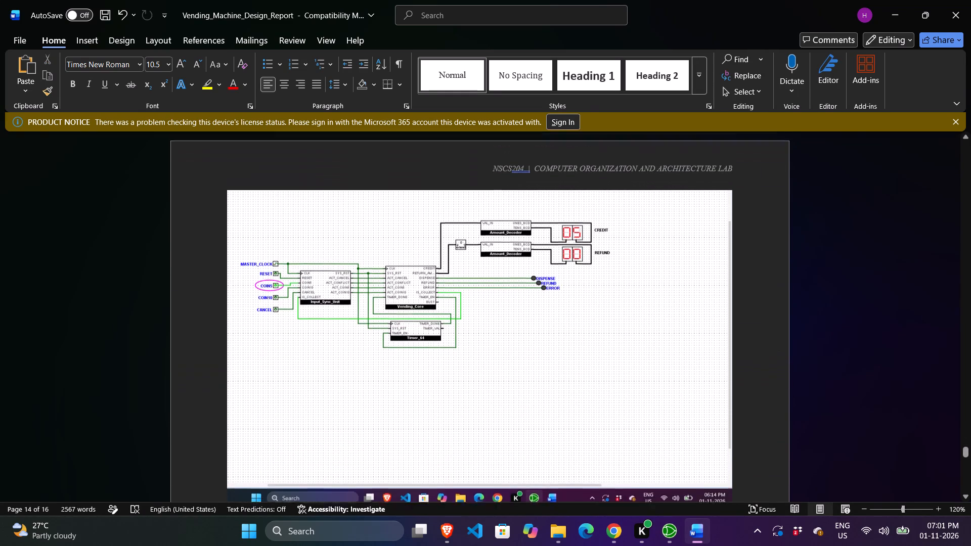
scroll(790, 301, "down", 9)
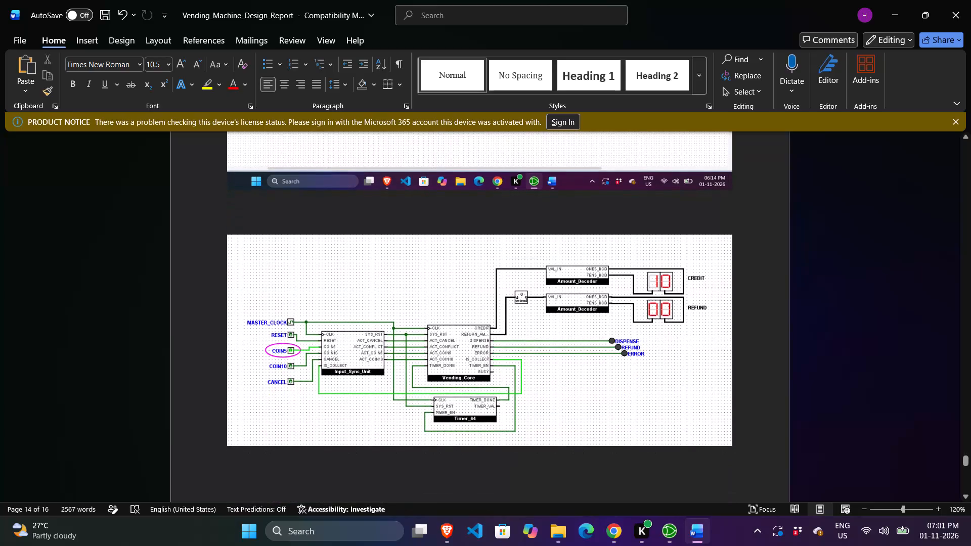
scroll(790, 301, "down", 13)
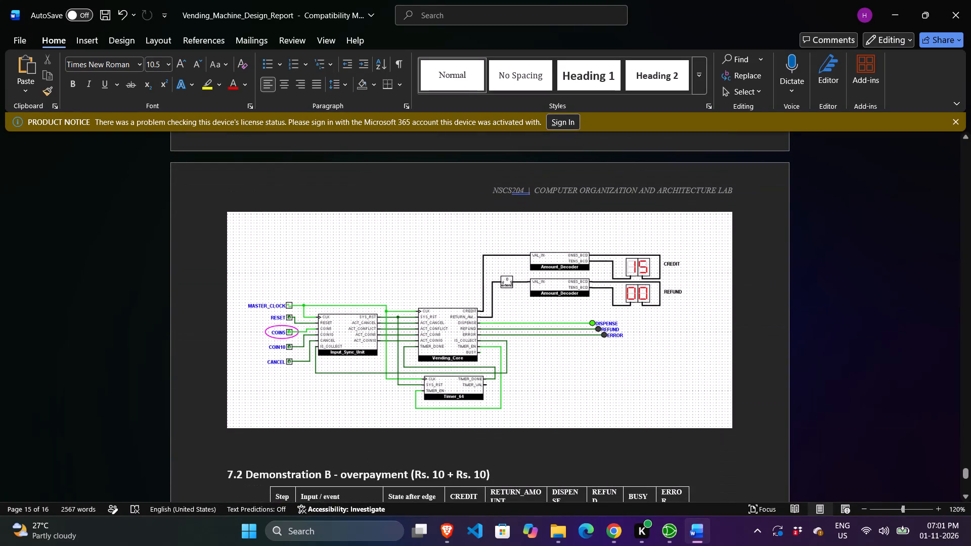
scroll(790, 301, "down", 5)
scroll(790, 301, "up", 17)
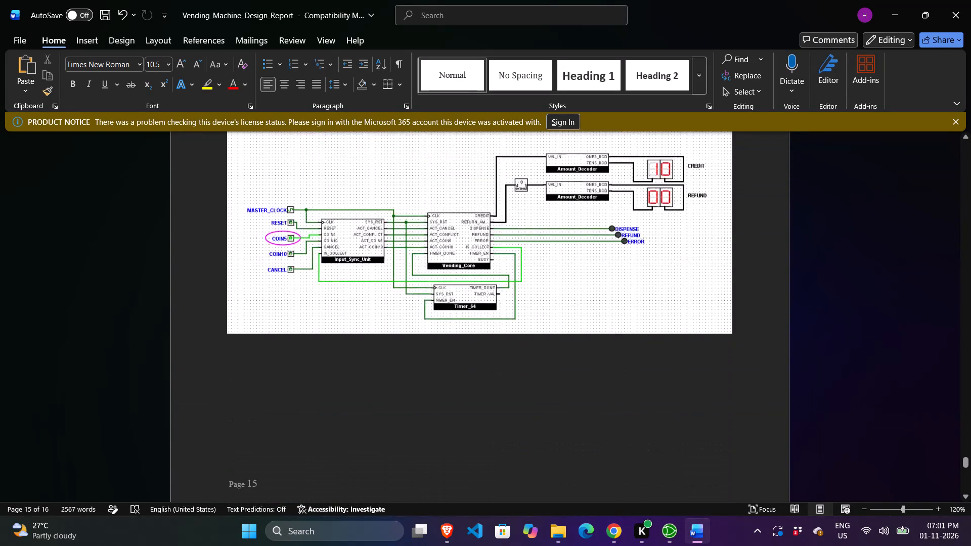
scroll(790, 301, "up", 8)
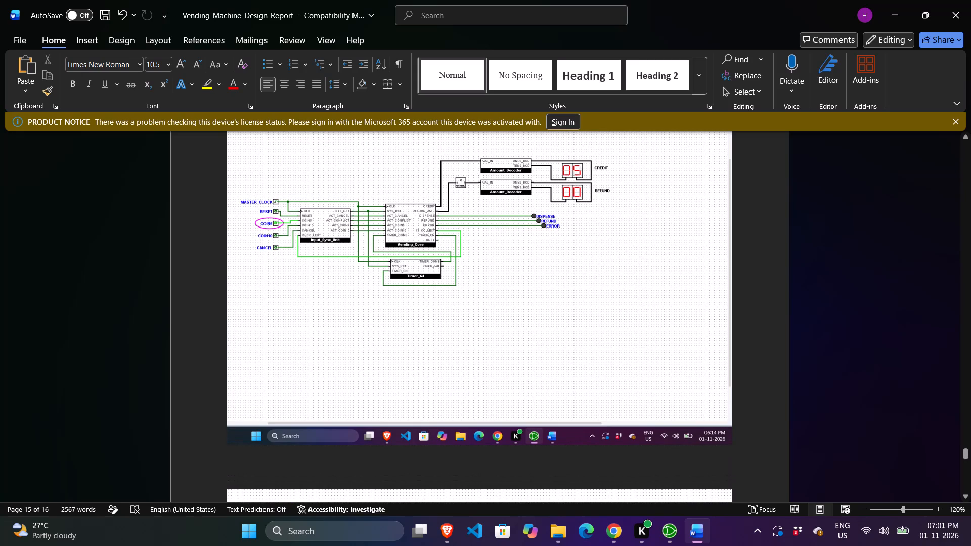
scroll(778, 341, "up", 6)
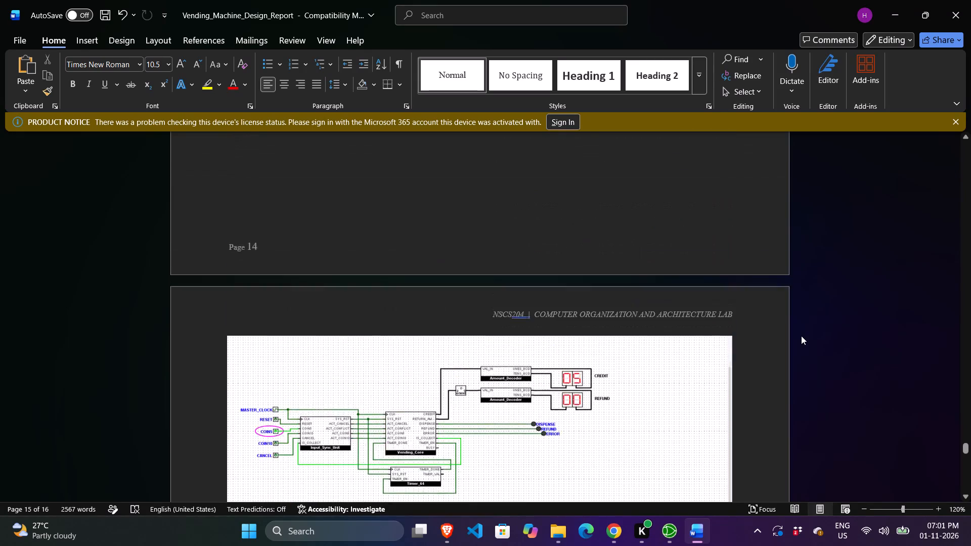
scroll(801, 336, "up", 16)
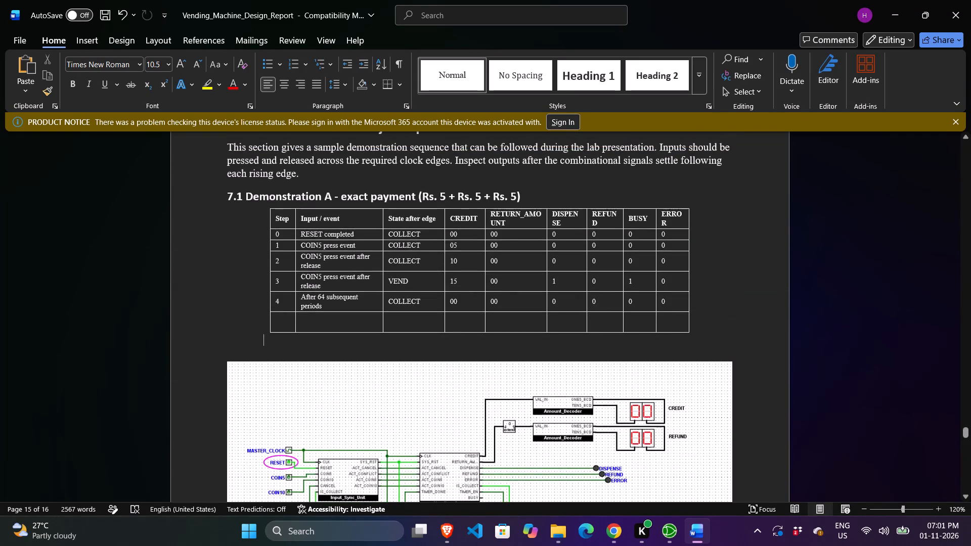
scroll(801, 336, "down", 4)
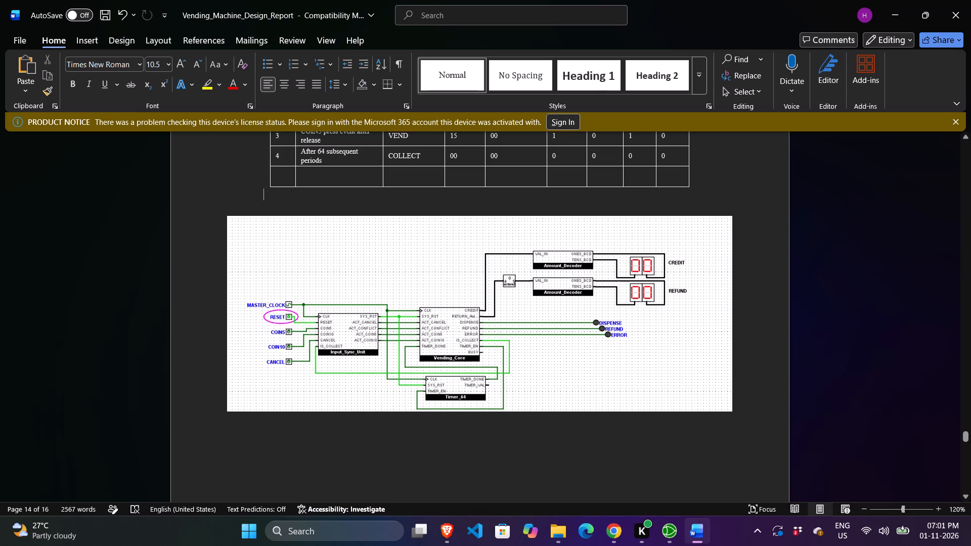
scroll(777, 383, "up", 4)
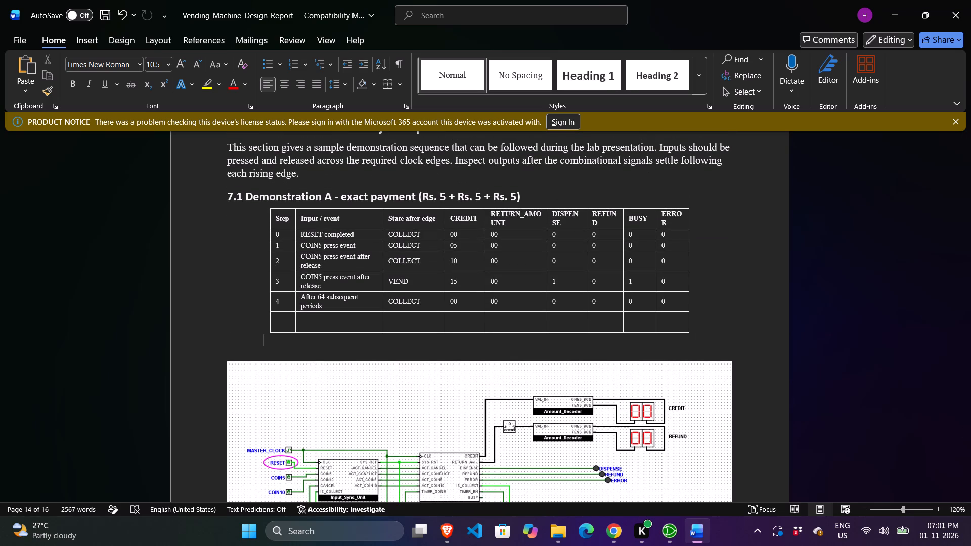
On a new line below the 7.2 Demonstration B table, insert the RESET screenshot with CREDIT 00 from the clipboard history.
scroll(777, 383, "down", 11)
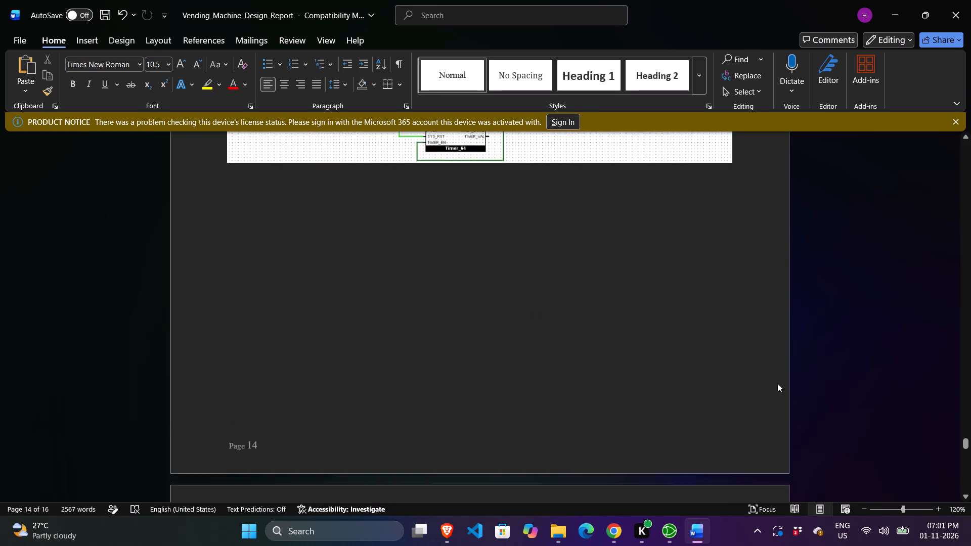
scroll(777, 383, "down", 16)
scroll(777, 383, "down", 8)
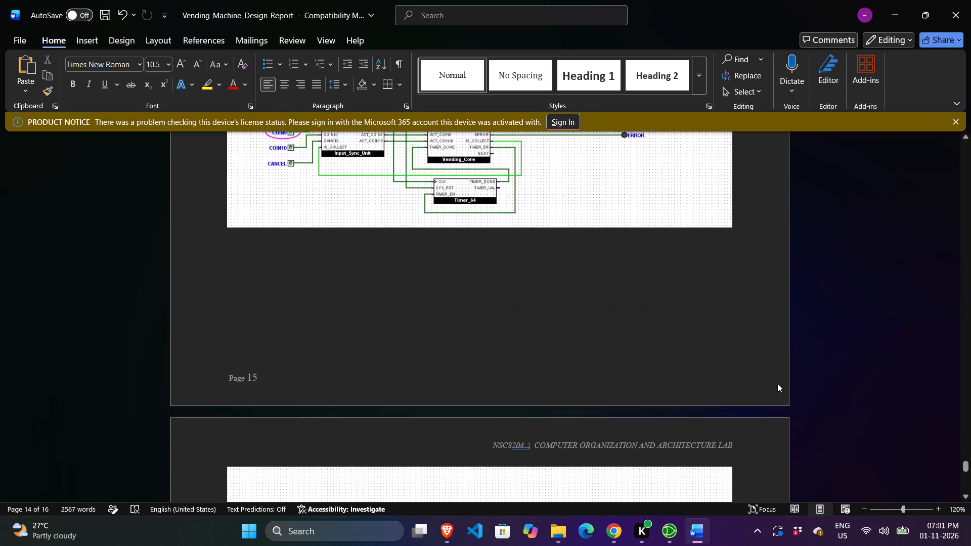
scroll(777, 383, "down", 12)
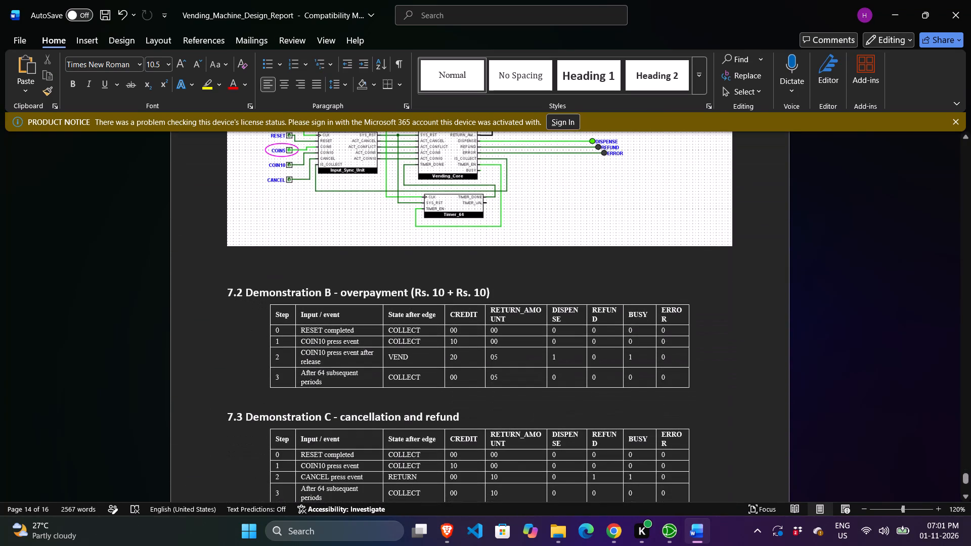
left_click(697, 390)
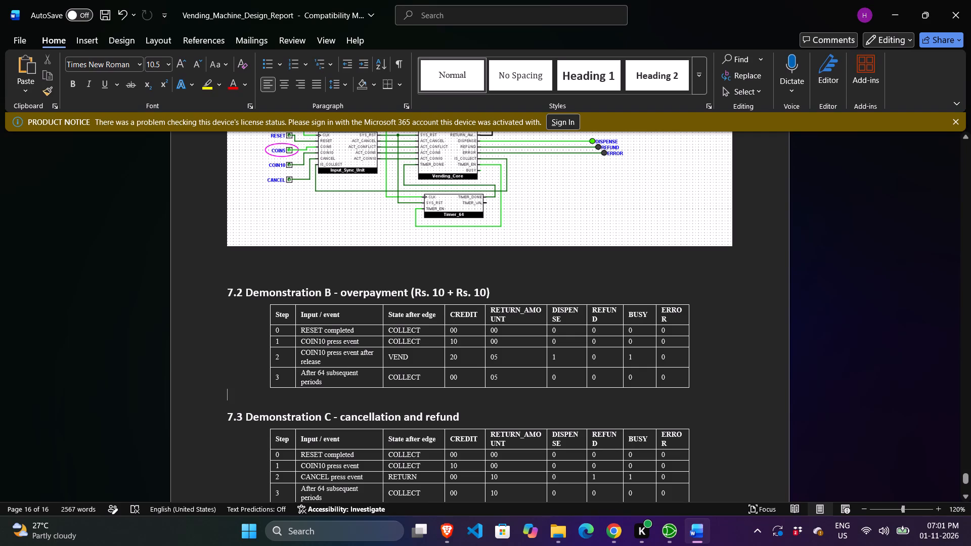
key("Return")
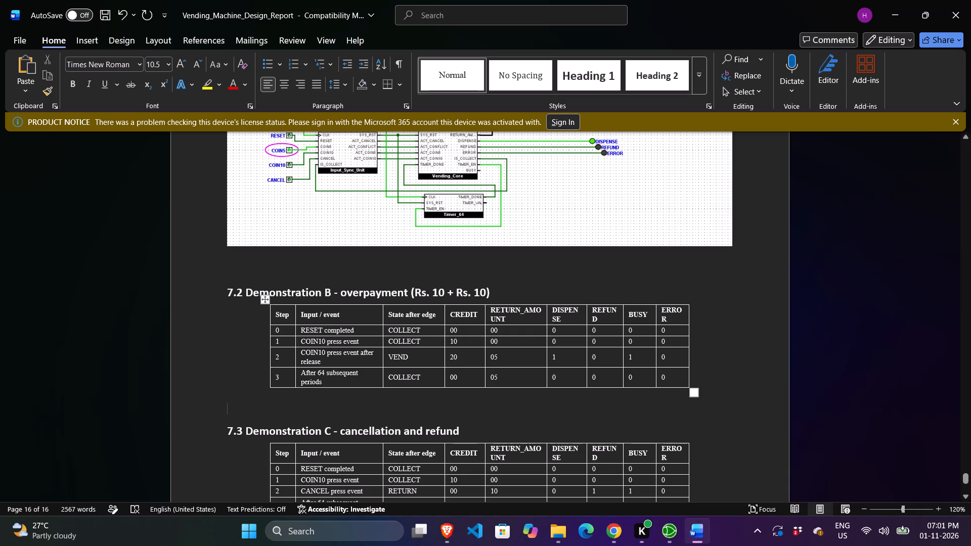
key("super+v")
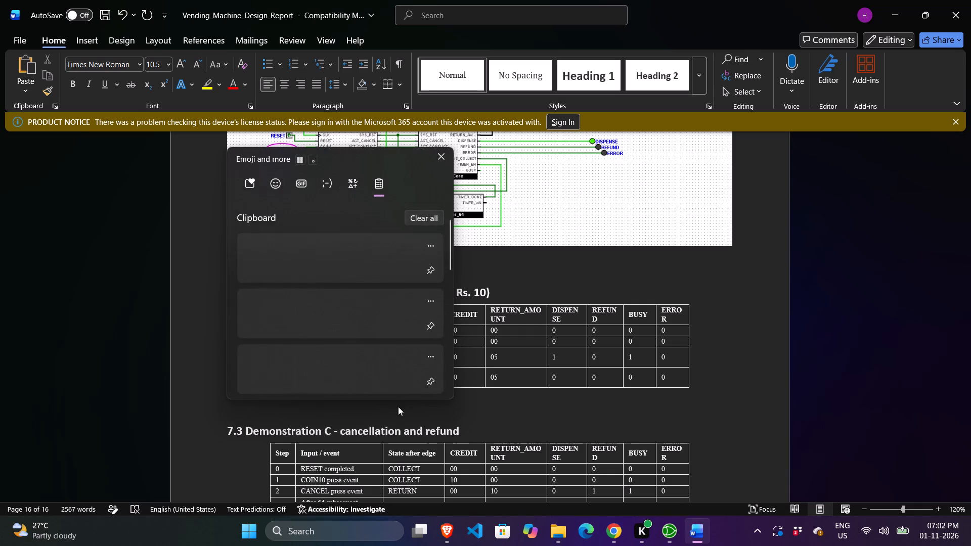
scroll(395, 353, "down", 20)
scroll(395, 353, "down", 4)
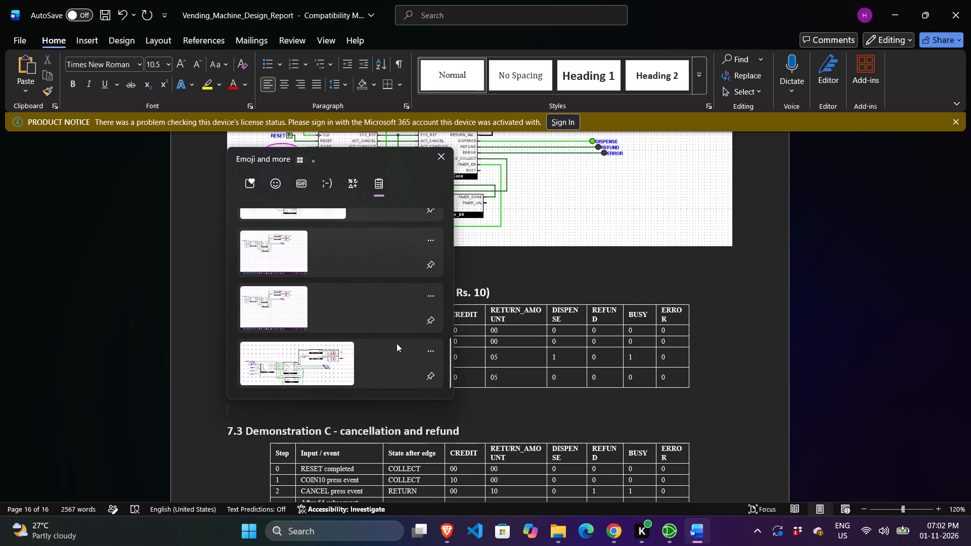
left_click(309, 360)
key("ctrl+v")
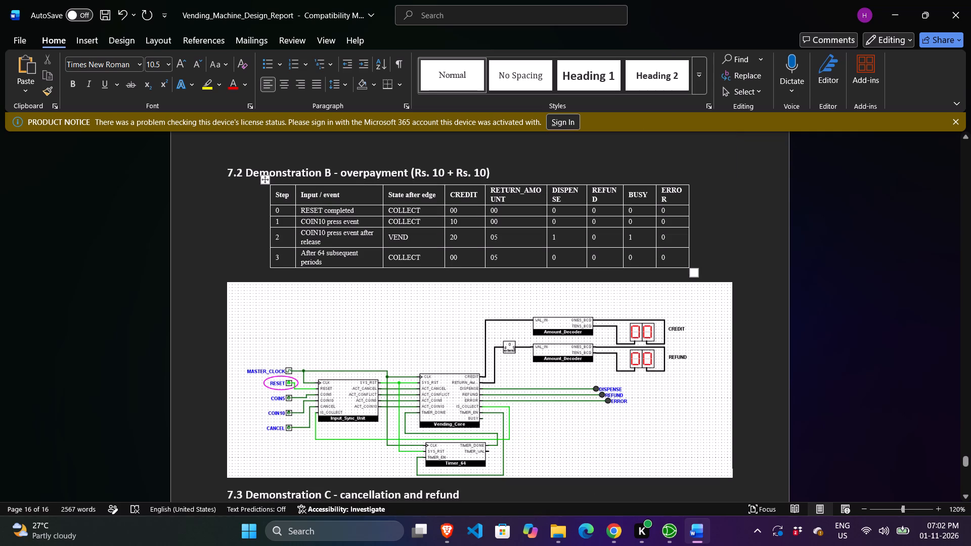
Start a new line between the section 7.2 RESET screenshot and heading 7.3.
scroll(424, 354, "down", 3)
scroll(424, 354, "up", 1)
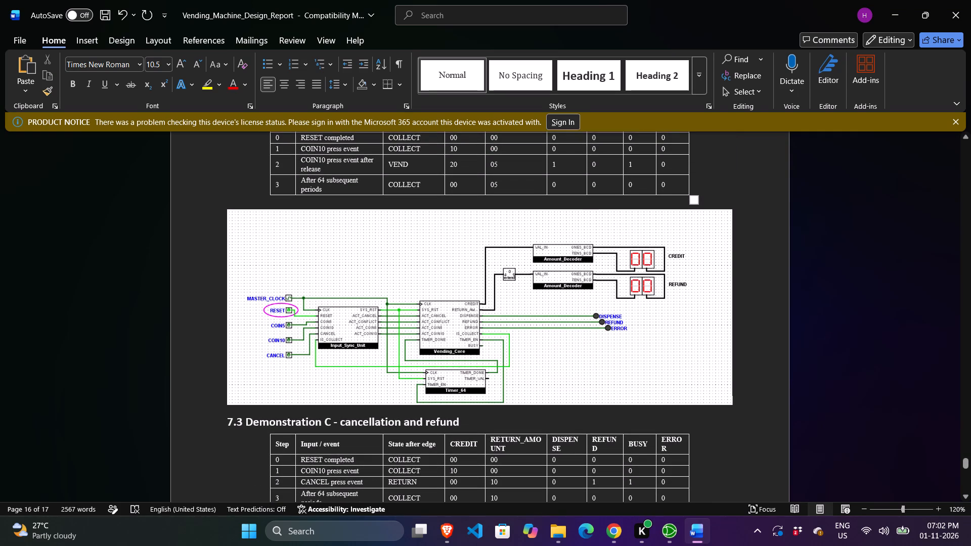
left_click(742, 395)
key("Return")
Clear all items from the clipboard history.
key("super+v")
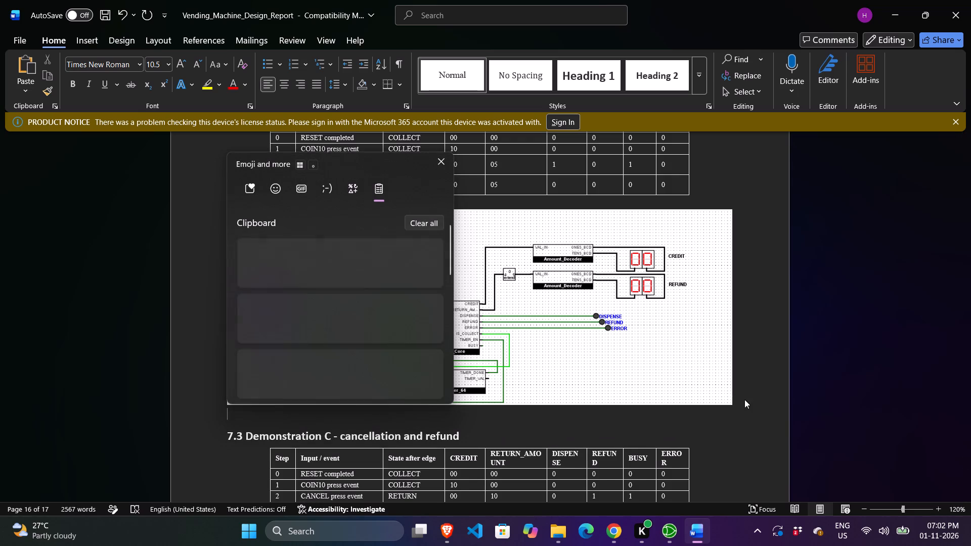
left_click(424, 220)
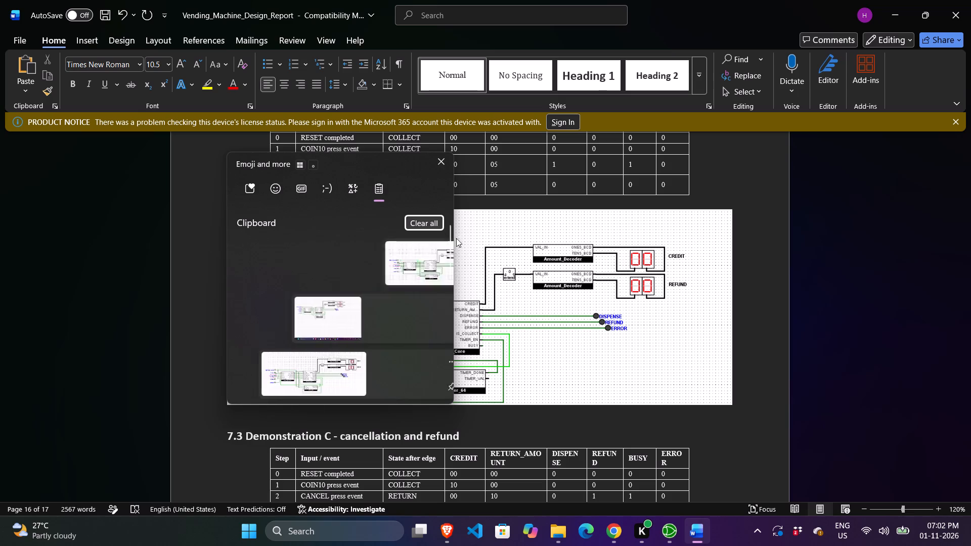
left_click(800, 355)
In Logisim, turn COIN5 off and, with clock auto-ticking enabled, set COIN10 to 1 for Demonstration B's first Rs. 10 coin.
scroll(777, 305, "up", 4)
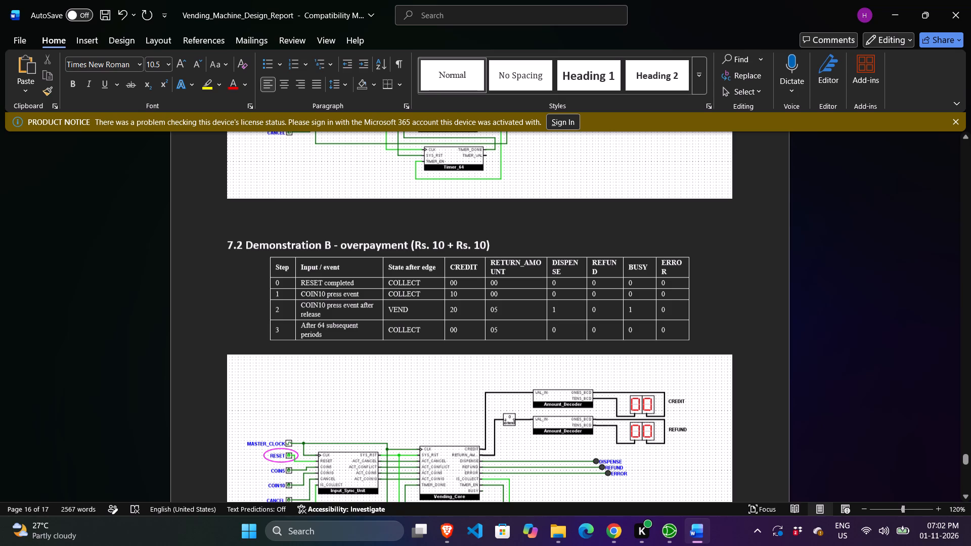
left_click(669, 521)
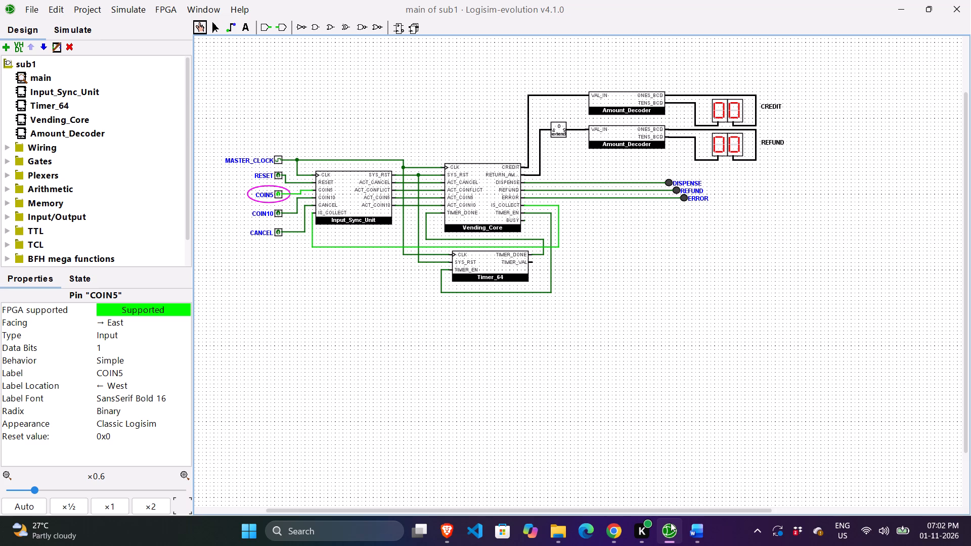
scroll(875, 545, "up", 1)
left_click(280, 195)
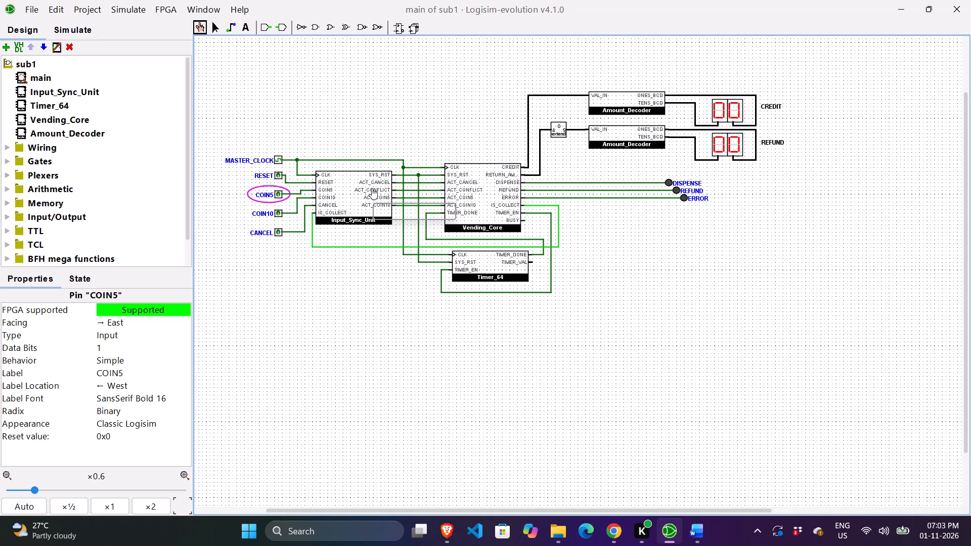
key("ctrl+k")
left_click(275, 211)
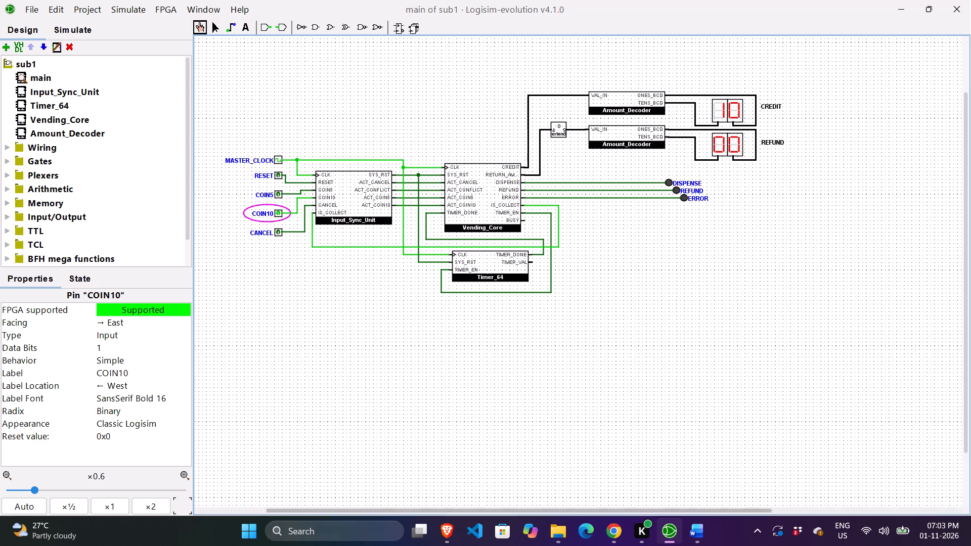
Capture a screenshot of the whole circuit with COIN10 on and CREDIT 10, REFUND 00.
key("Print")
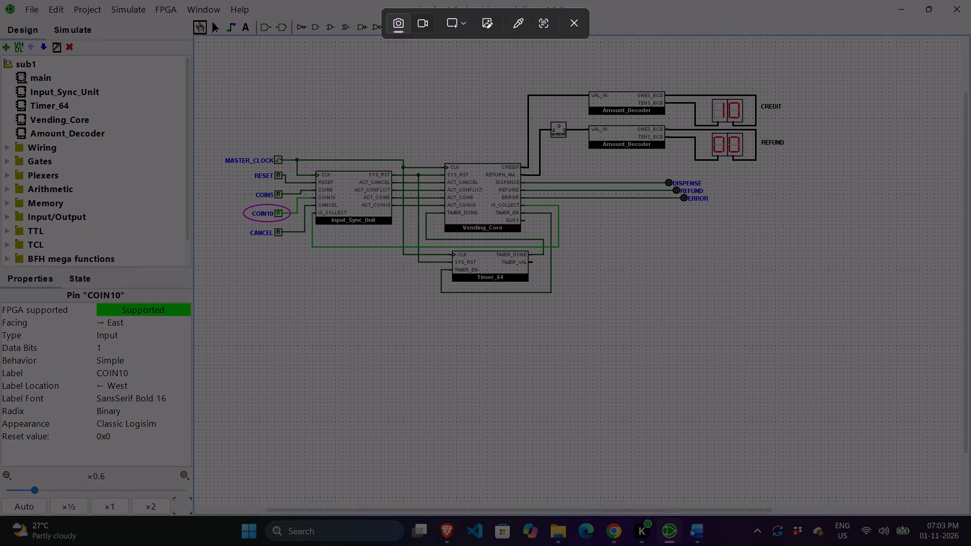
left_click_drag(205, 62, 749, 298)
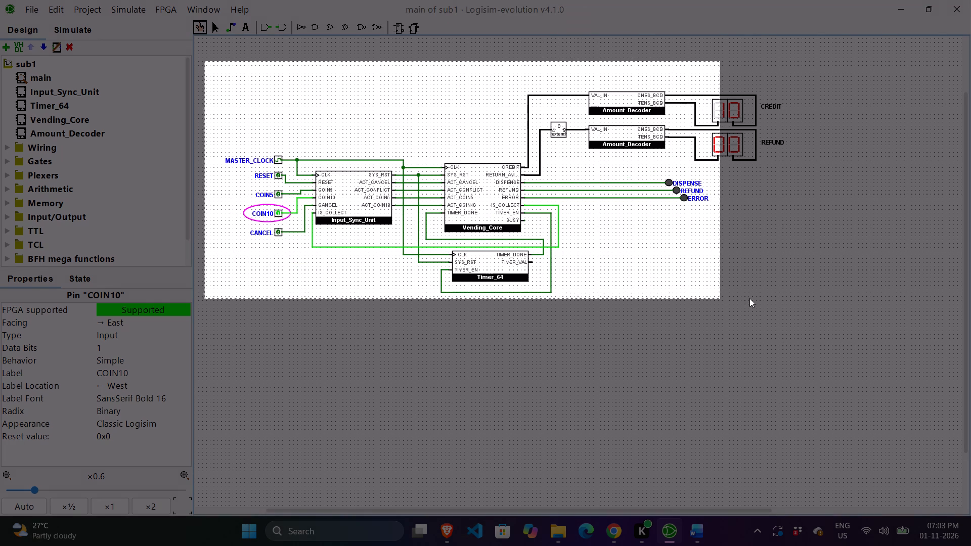
left_click_drag(749, 298, 813, 306)
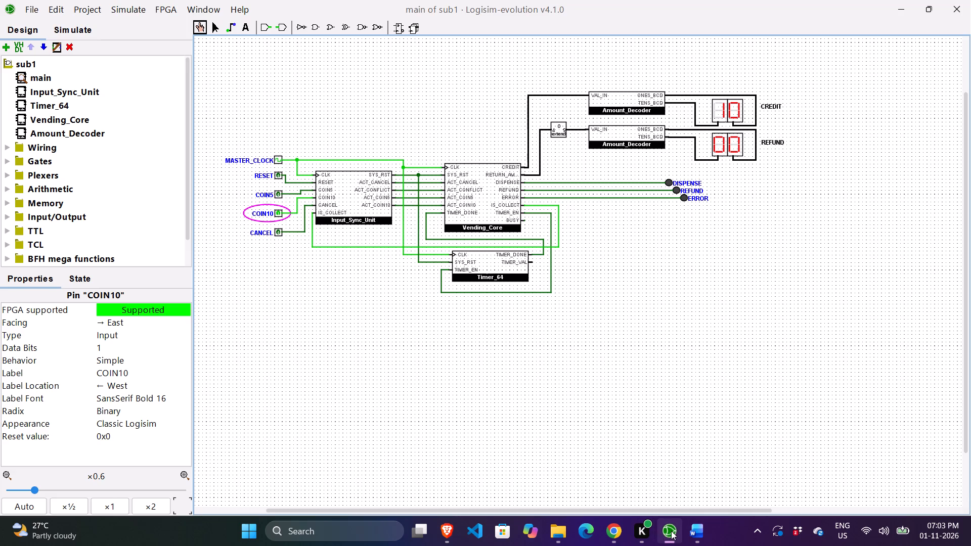
Switch to the Word report and paste the CREDIT 10 screenshot on a new line below the section 7.2 RESET screenshot.
left_click(671, 531)
scroll(601, 396, "down", 8)
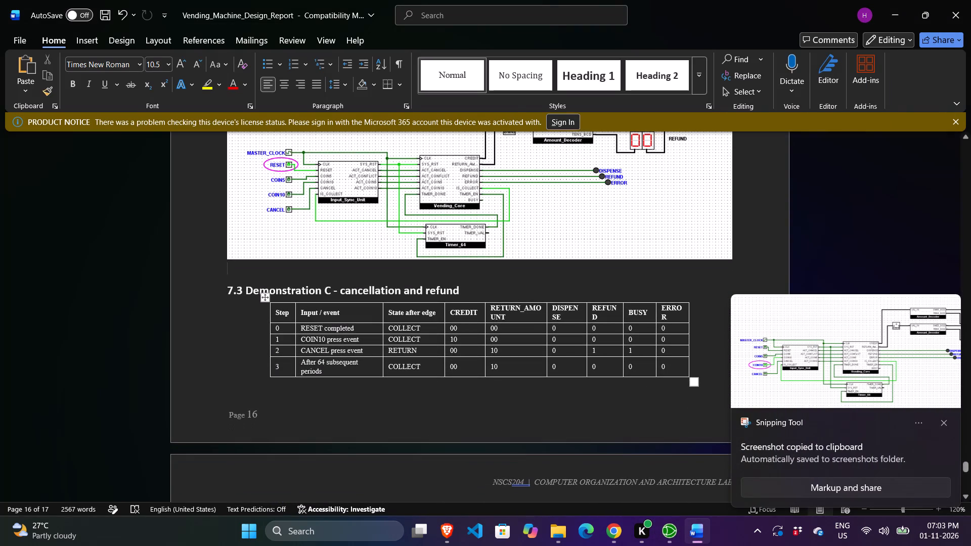
key("Return")
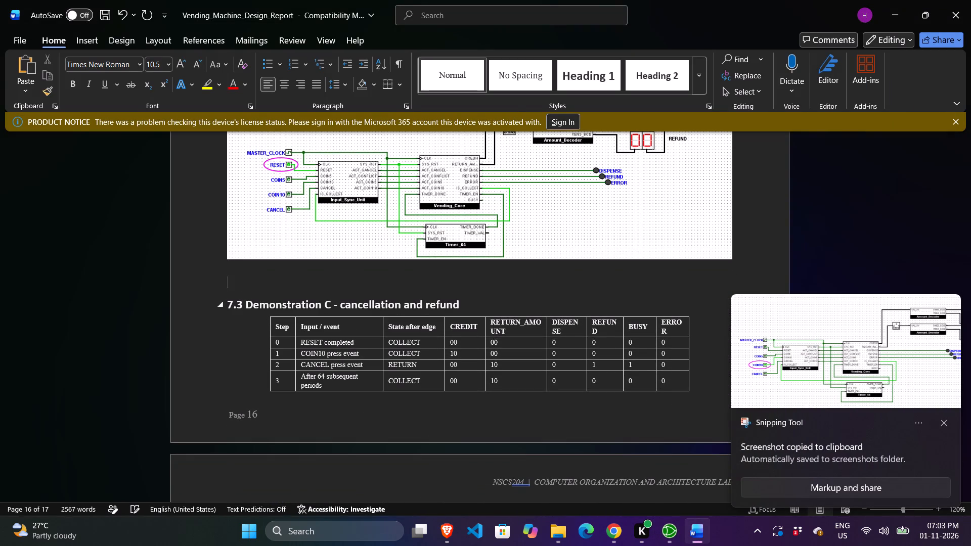
key("ctrl+v")
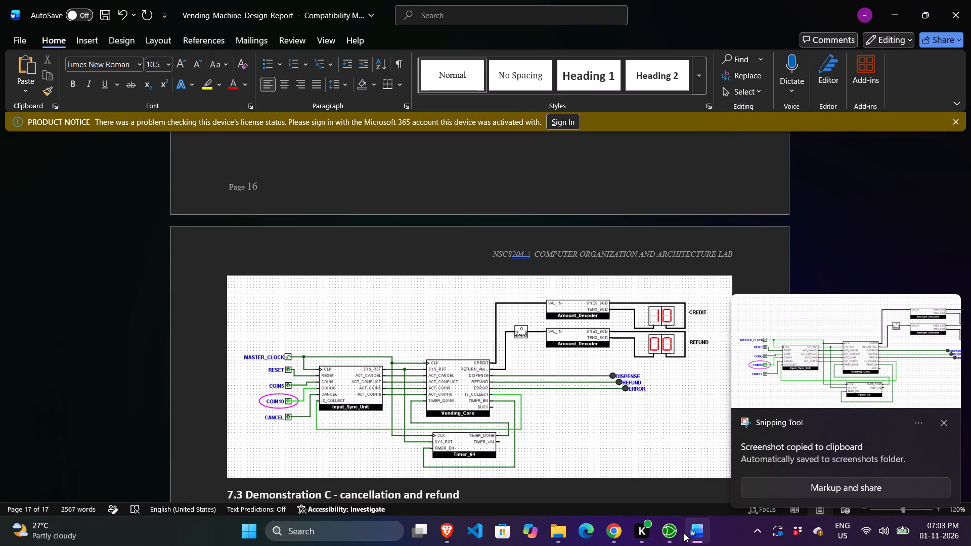
Back in Logisim, release COIN10 and set it to 1 again to simulate the second Rs. 10 coin.
left_click(656, 532)
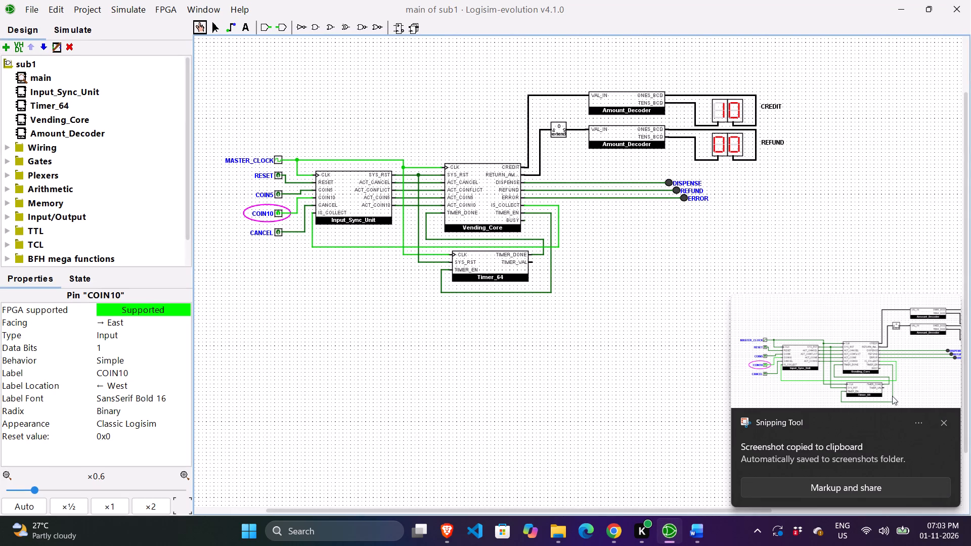
left_click(943, 424)
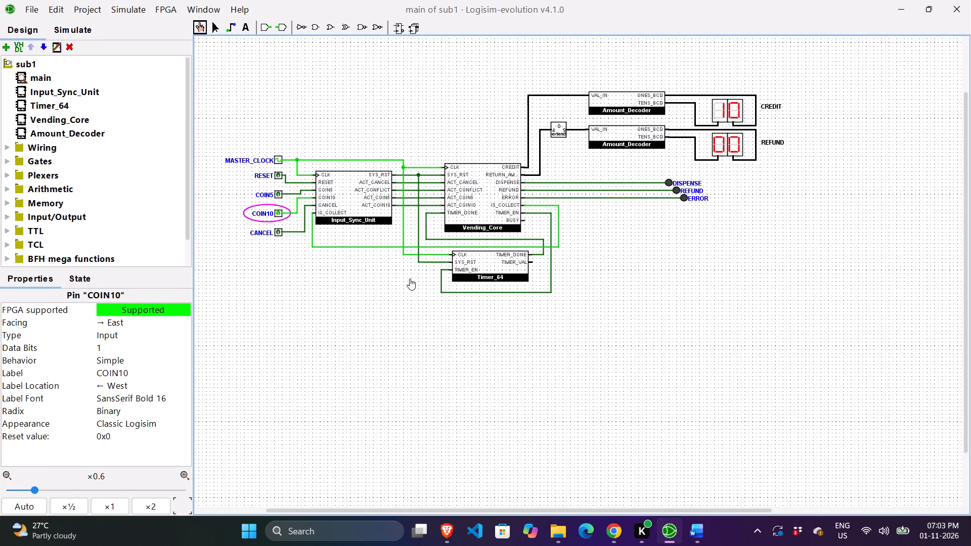
left_click(279, 212)
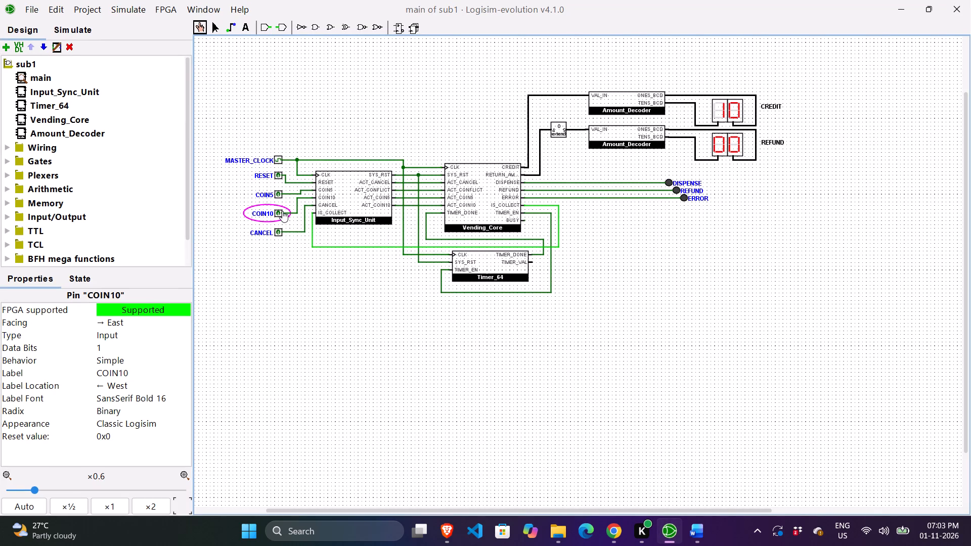
left_click(282, 211)
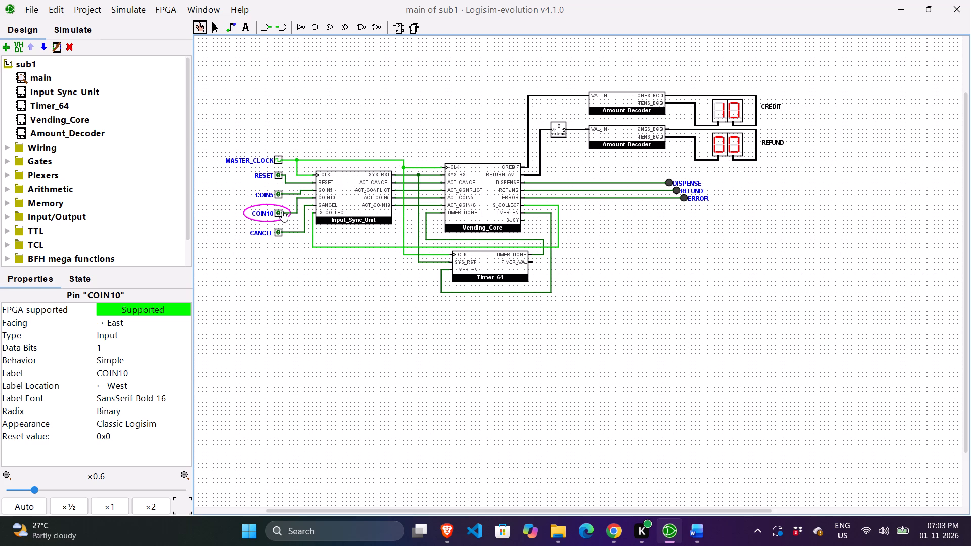
left_click(279, 211)
Capture a screenshot of the whole circuit with DISPENSE on, CREDIT 20 and REFUND 05.
key("Print")
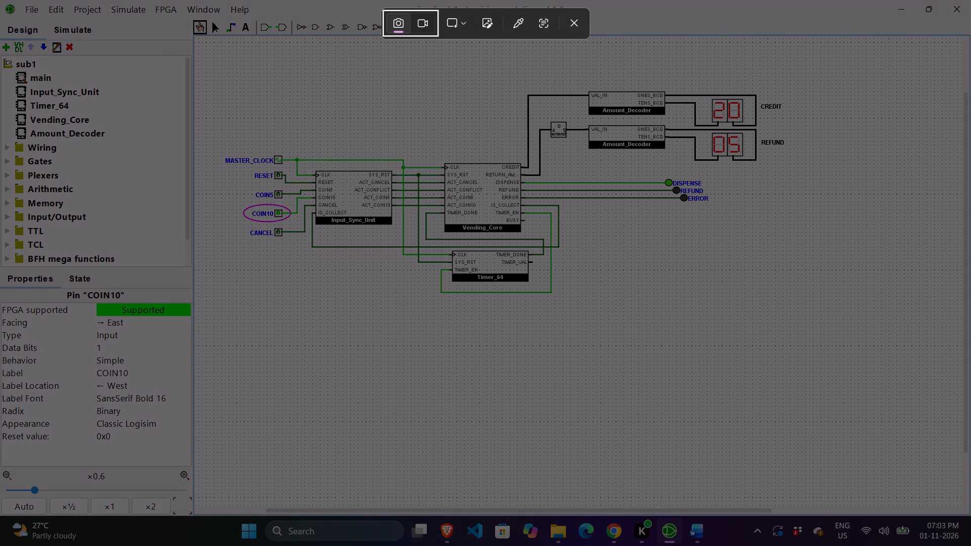
left_click_drag(207, 45, 750, 326)
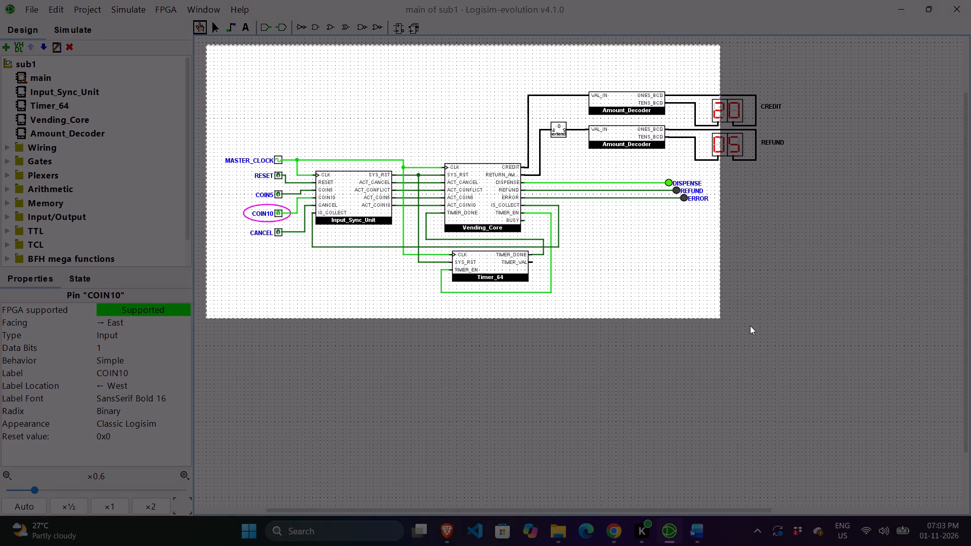
left_click_drag(750, 326, 818, 310)
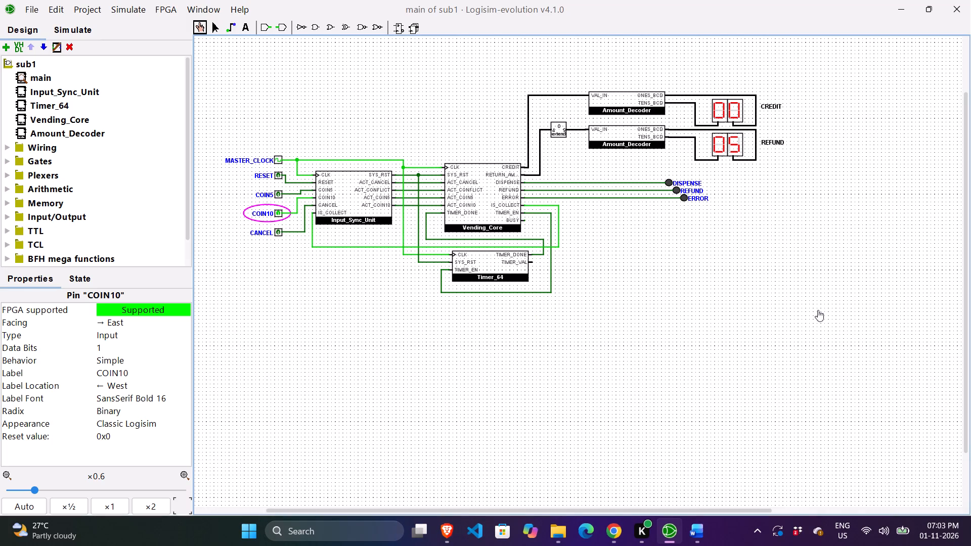
Capture a screenshot of the whole circuit after the vend period, with CREDIT 00 and REFUND 05.
key("Print")
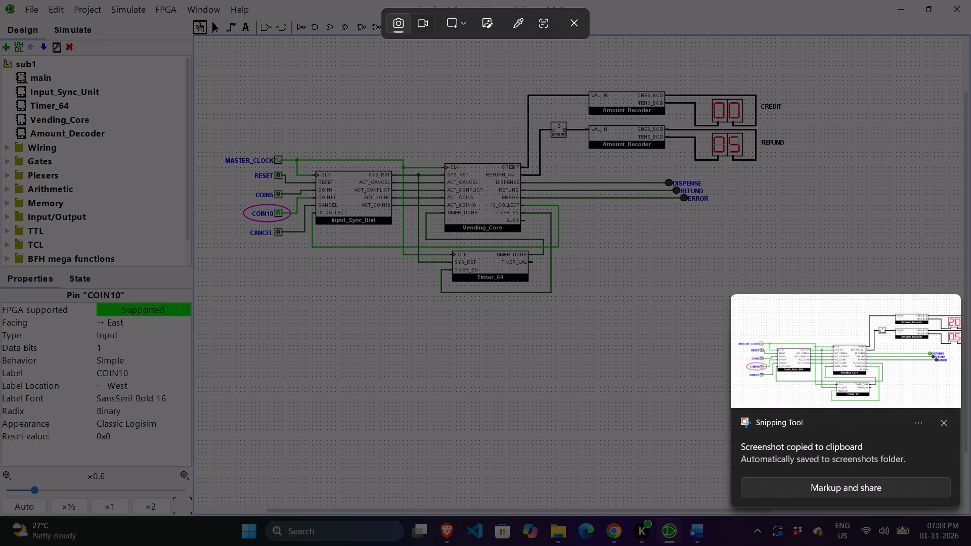
left_click_drag(211, 56, 609, 333)
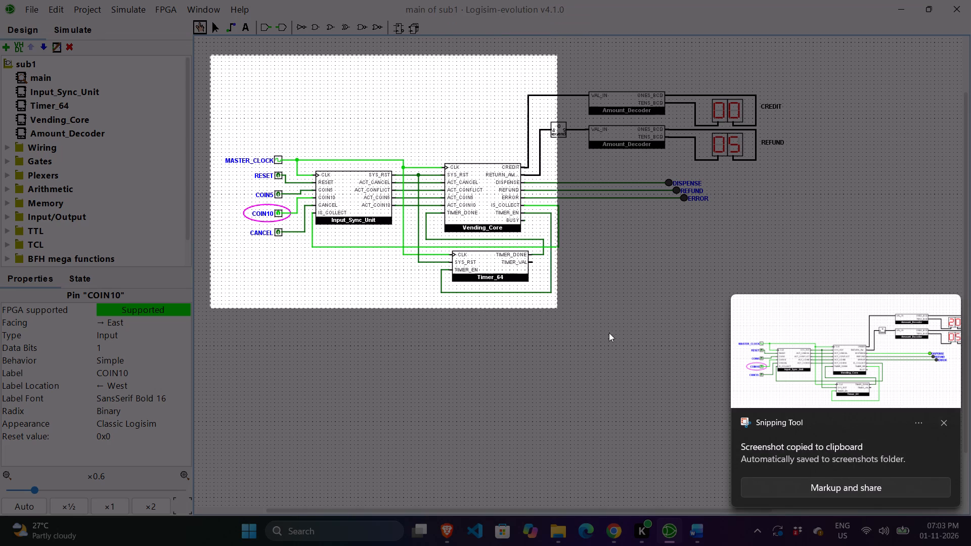
left_click_drag(609, 333, 823, 305)
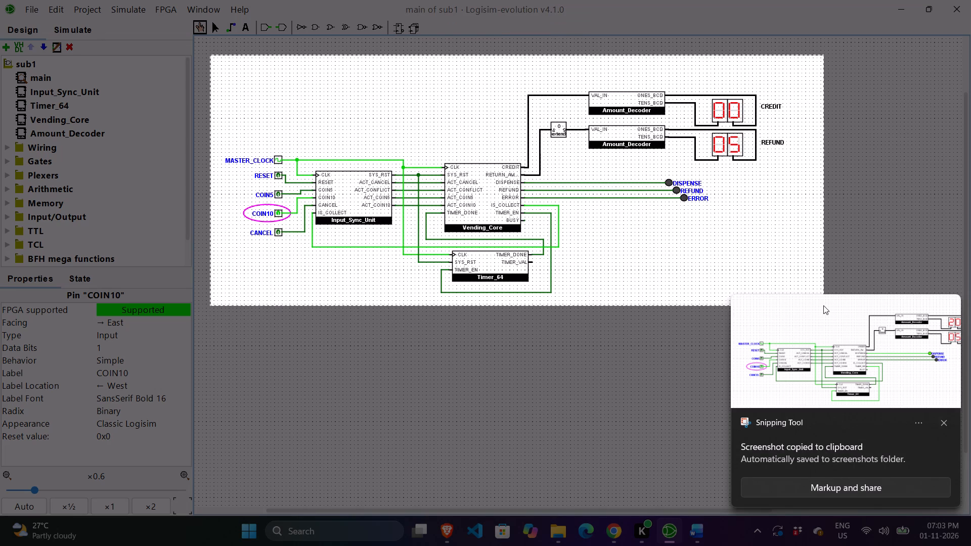
left_click_drag(823, 305, 804, 299)
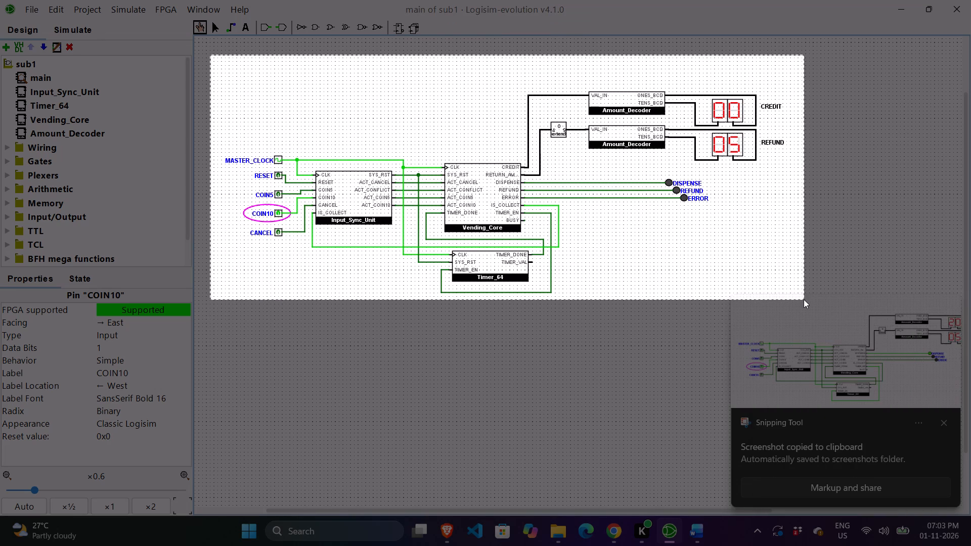
left_click_drag(804, 299, 808, 299)
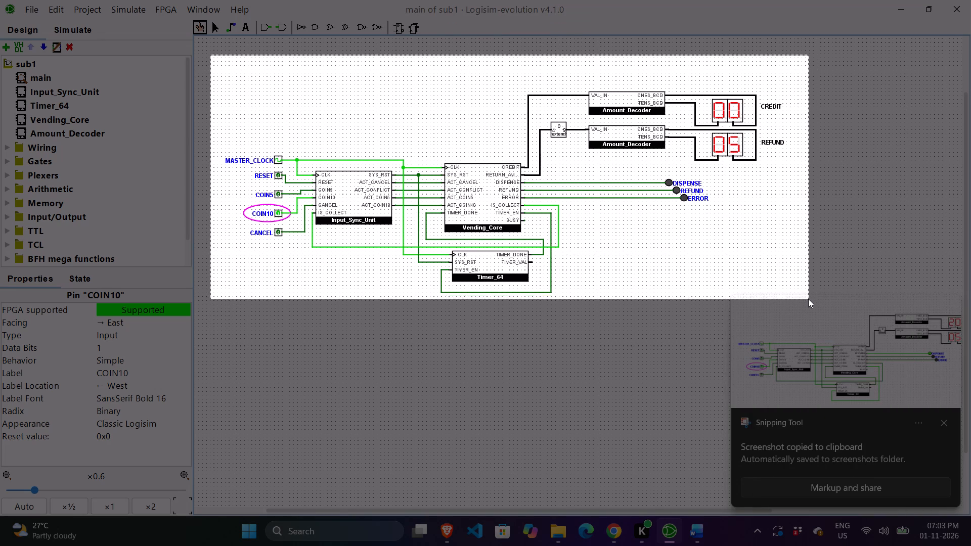
left_click_drag(808, 299, 808, 301)
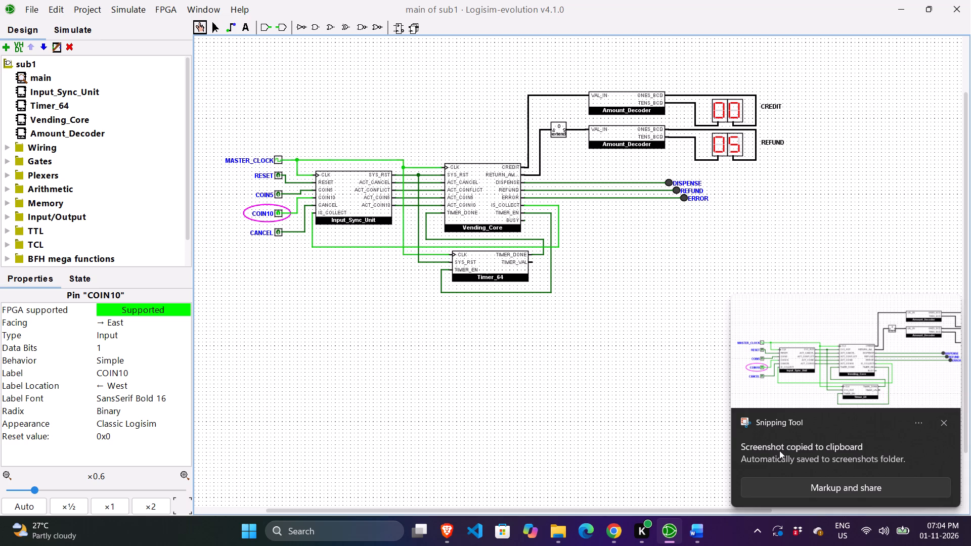
In the Word report, add two new lines after the CREDIT 10 screenshot, above heading 7.3.
left_click(661, 529)
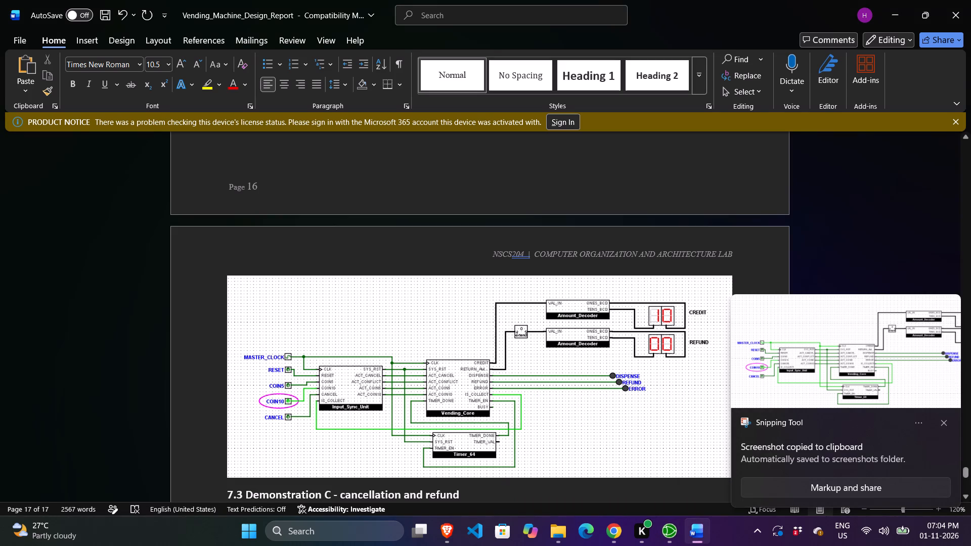
scroll(454, 331, "down", 5)
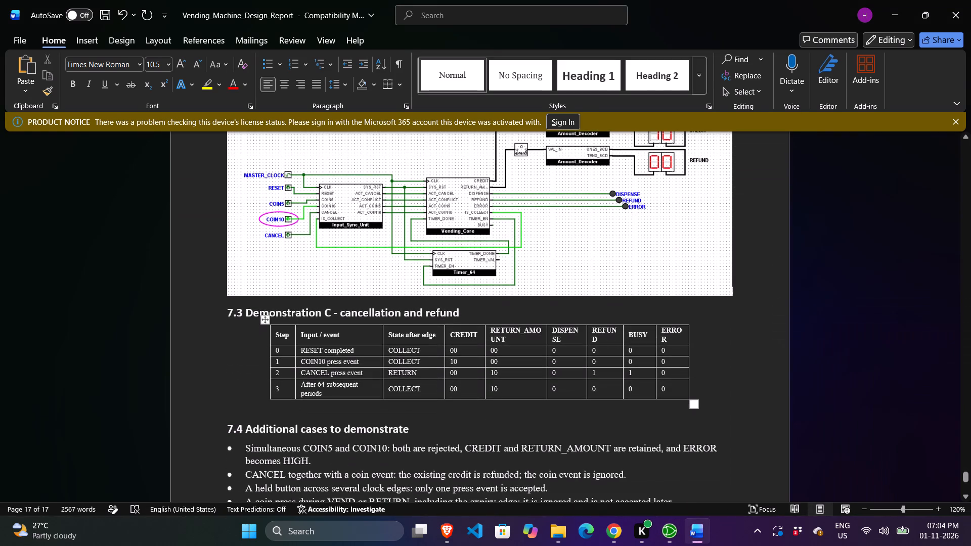
left_click(742, 290)
key("Return")
key("Return")
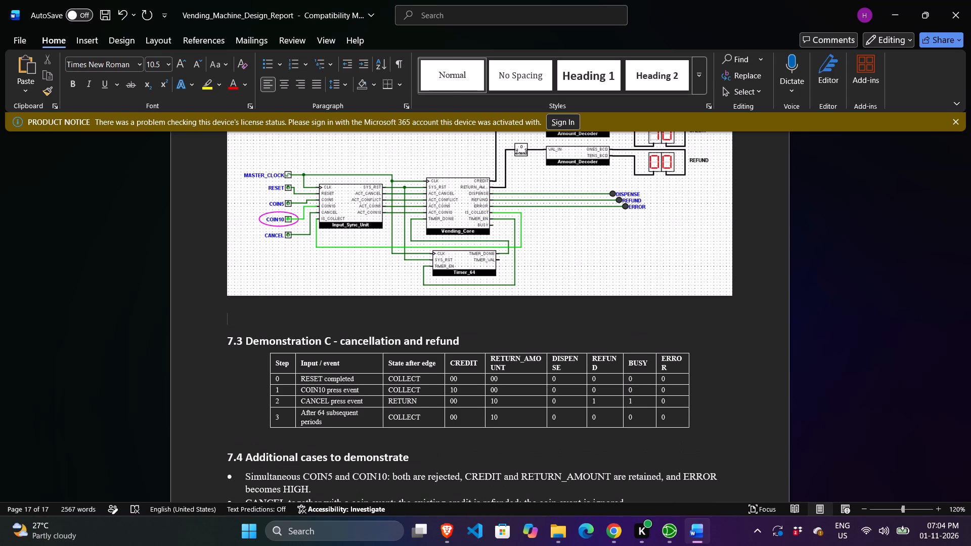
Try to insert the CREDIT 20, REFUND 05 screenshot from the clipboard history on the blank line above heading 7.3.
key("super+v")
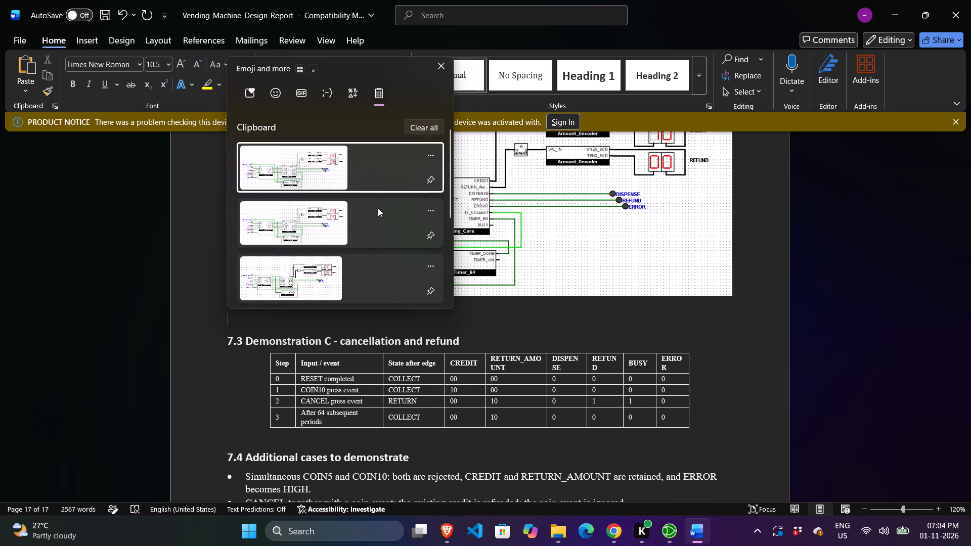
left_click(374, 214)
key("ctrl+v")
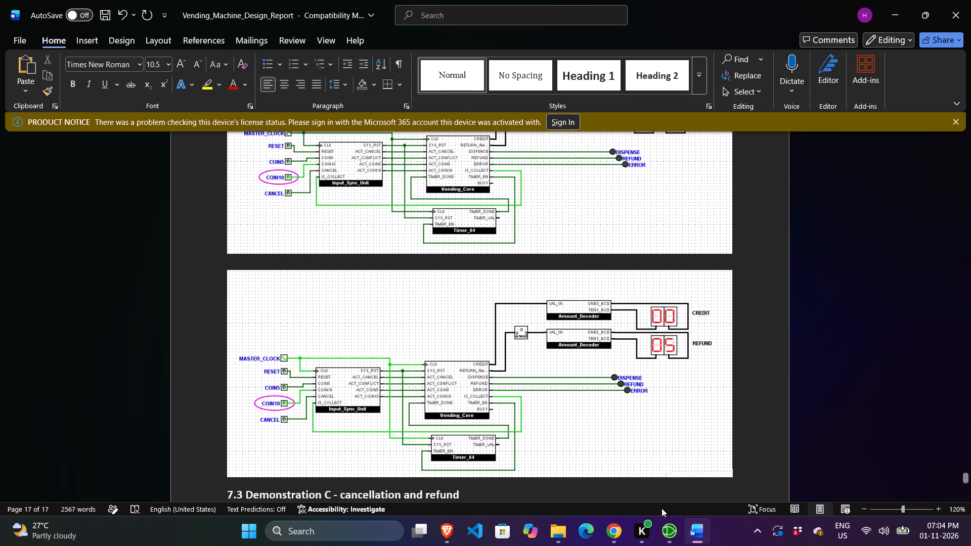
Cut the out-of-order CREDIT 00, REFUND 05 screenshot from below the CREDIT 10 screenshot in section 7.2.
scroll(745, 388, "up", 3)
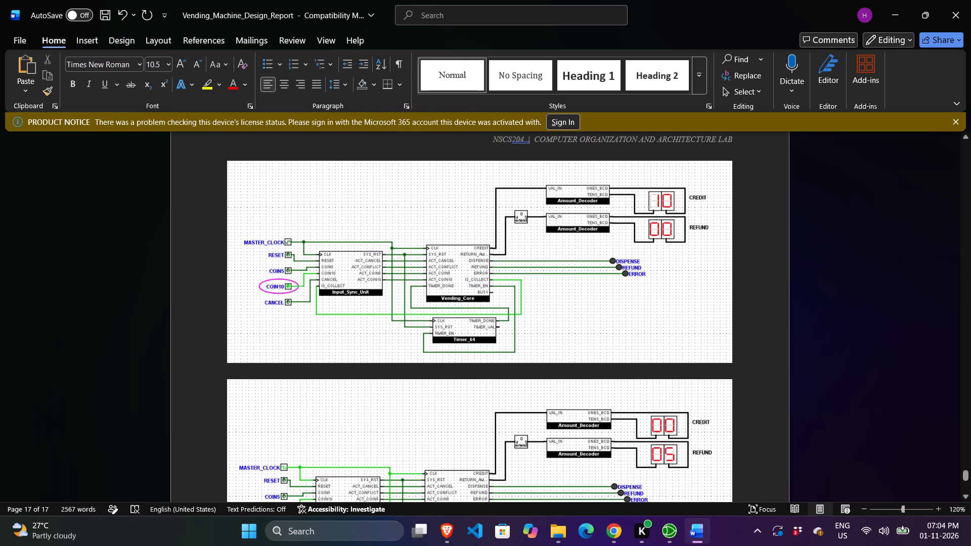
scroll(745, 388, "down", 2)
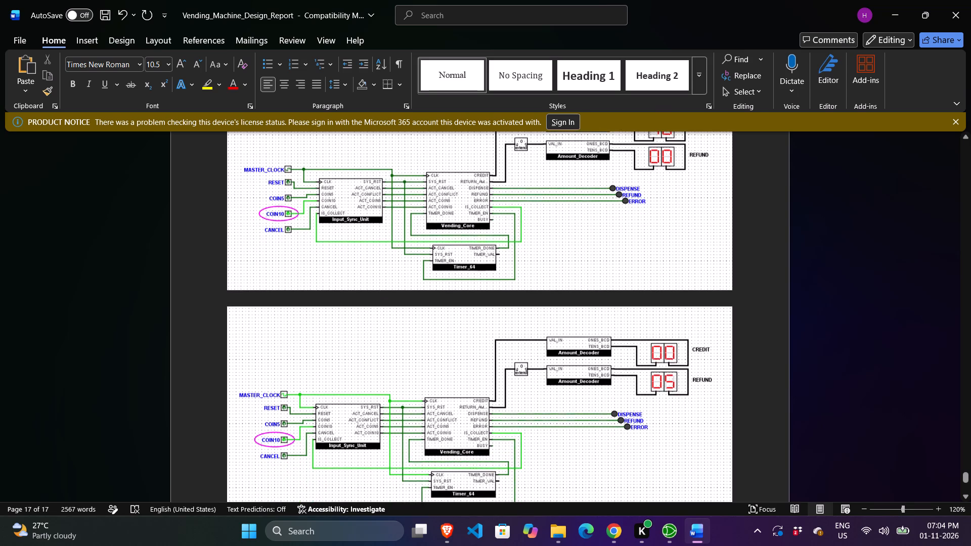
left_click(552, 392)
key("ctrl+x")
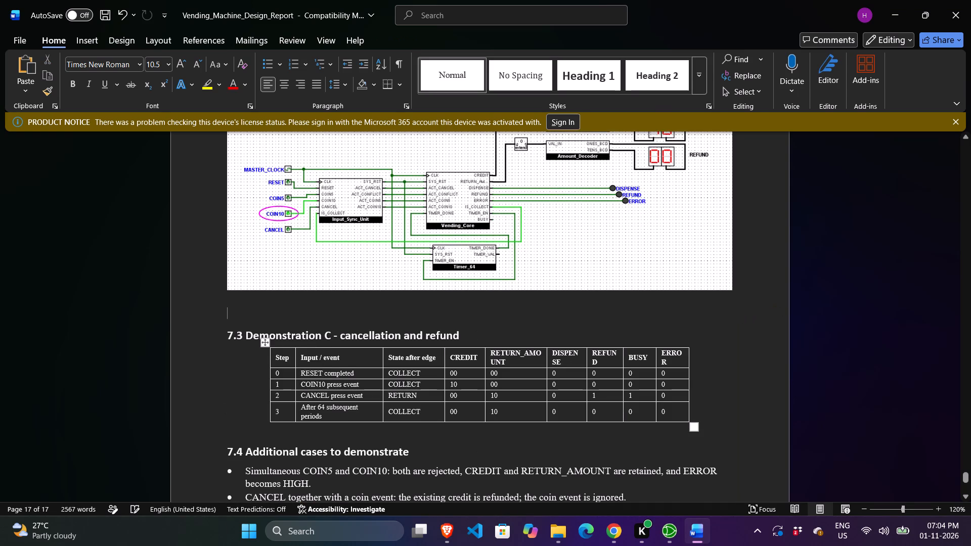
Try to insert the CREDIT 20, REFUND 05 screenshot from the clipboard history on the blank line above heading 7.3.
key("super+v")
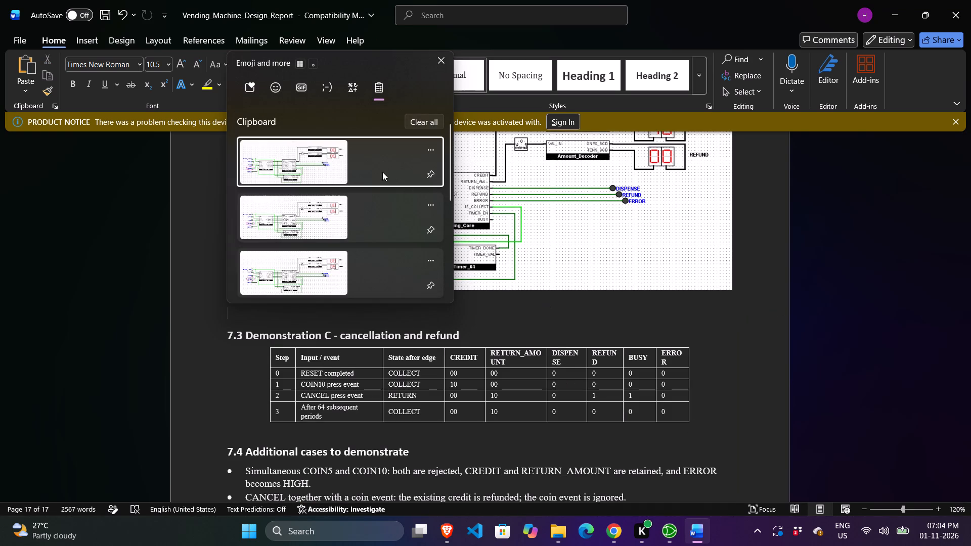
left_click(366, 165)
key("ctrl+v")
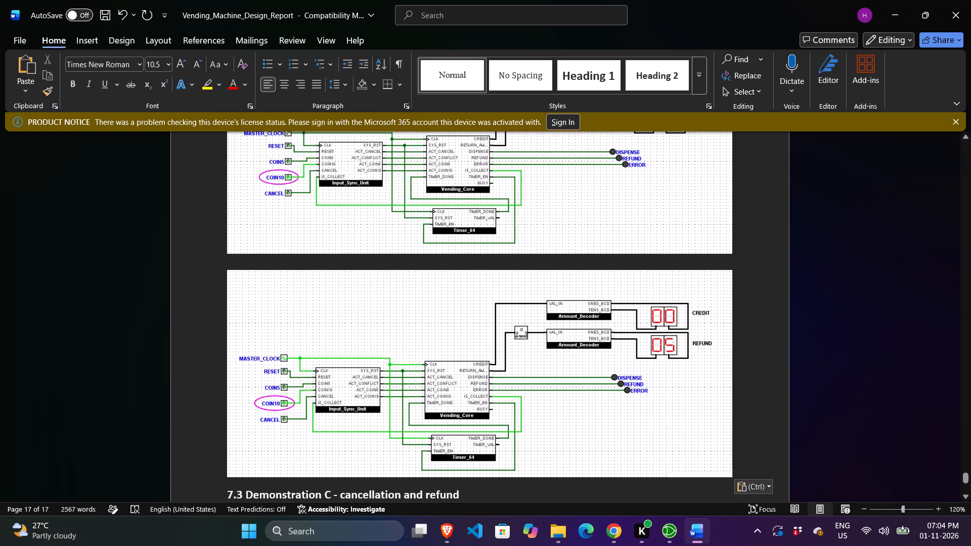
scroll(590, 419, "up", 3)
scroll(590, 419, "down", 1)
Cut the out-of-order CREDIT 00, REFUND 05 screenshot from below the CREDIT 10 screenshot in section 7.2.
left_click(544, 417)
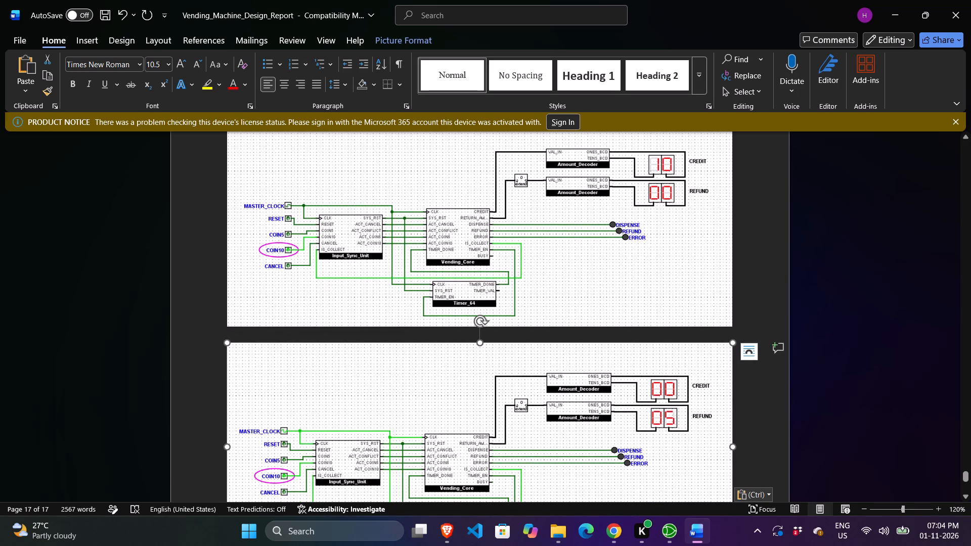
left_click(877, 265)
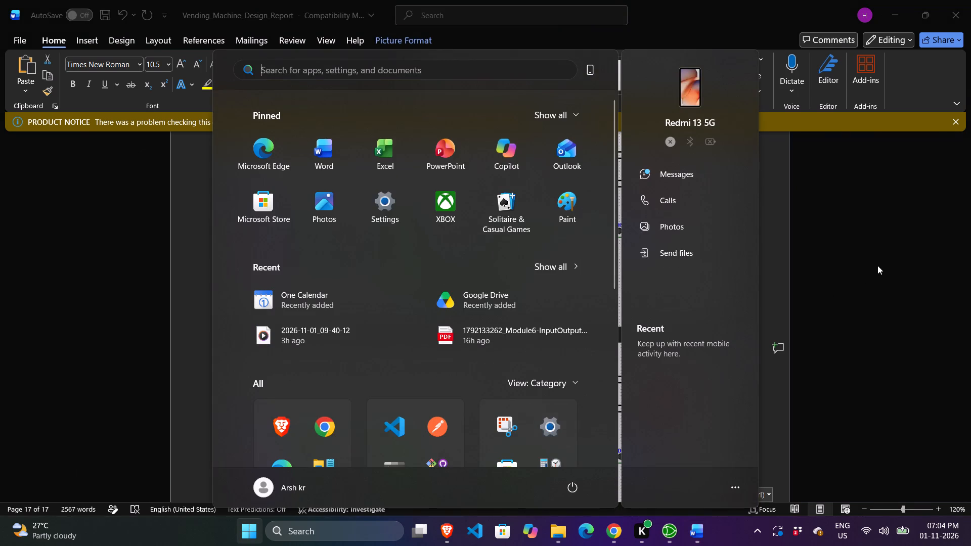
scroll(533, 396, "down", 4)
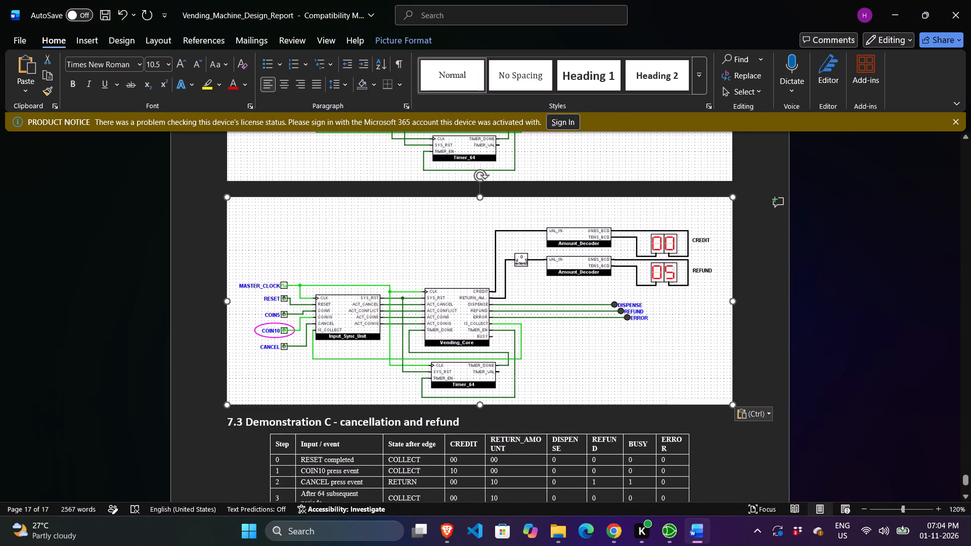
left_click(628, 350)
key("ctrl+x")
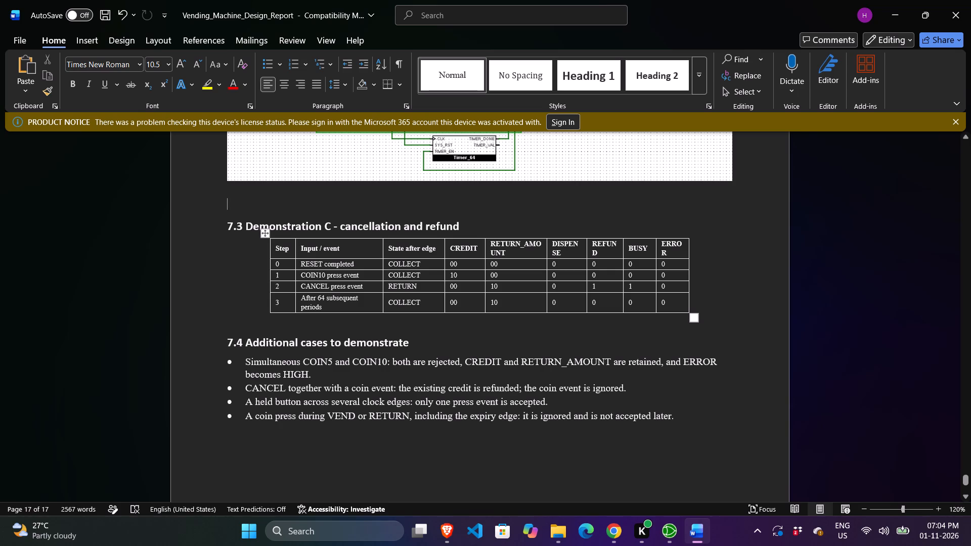
Look through the clipboard history for the CREDIT 20 screenshot, and clear all of the history's entries.
key("super+v")
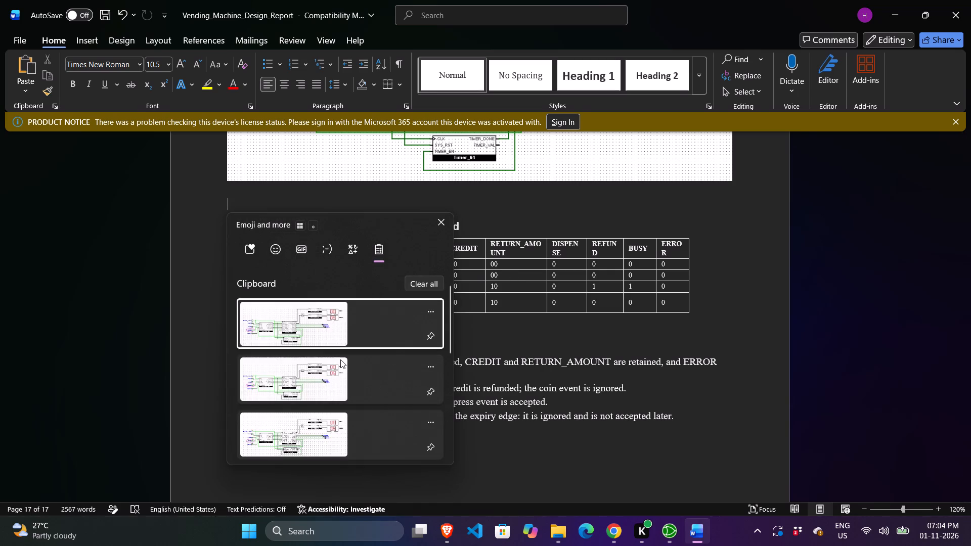
scroll(349, 390, "down", 2)
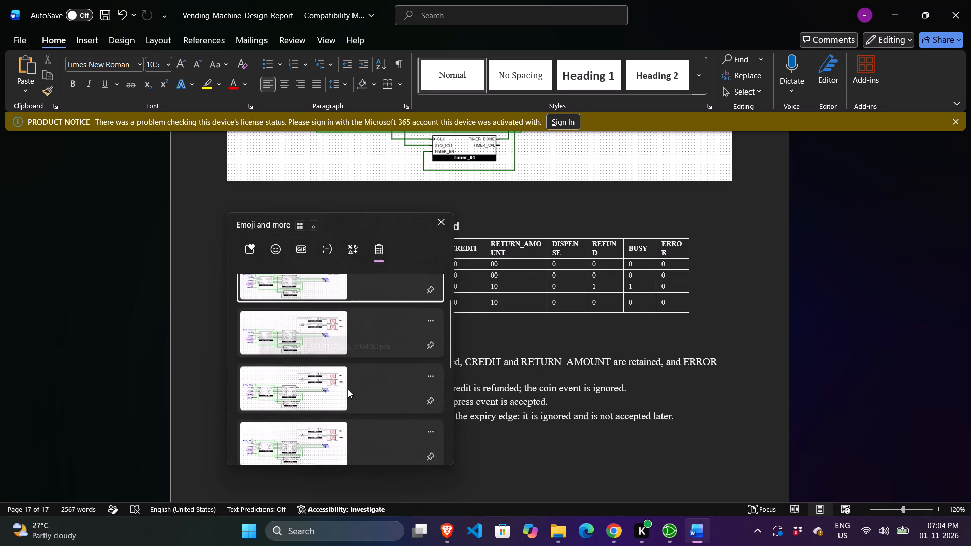
scroll(343, 324, "up", 1)
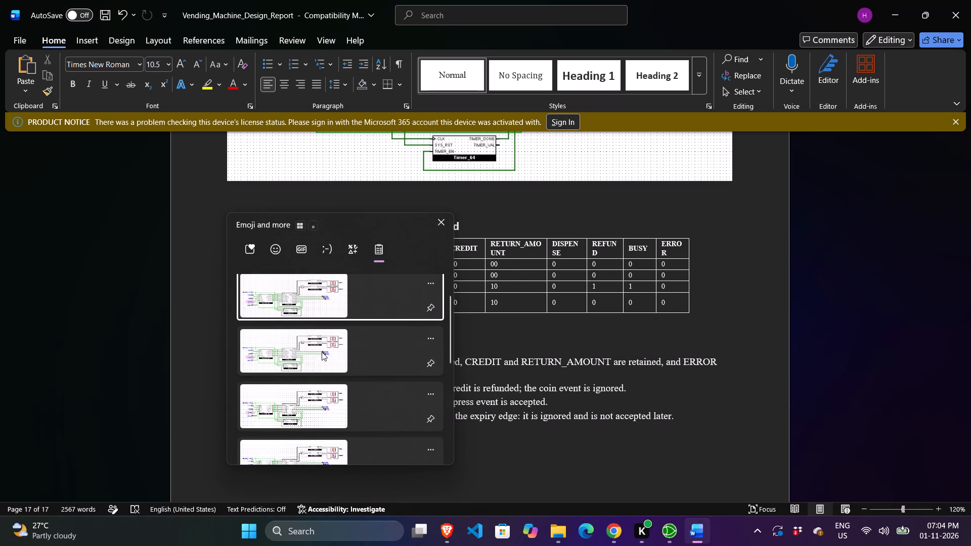
scroll(338, 365, "down", 3)
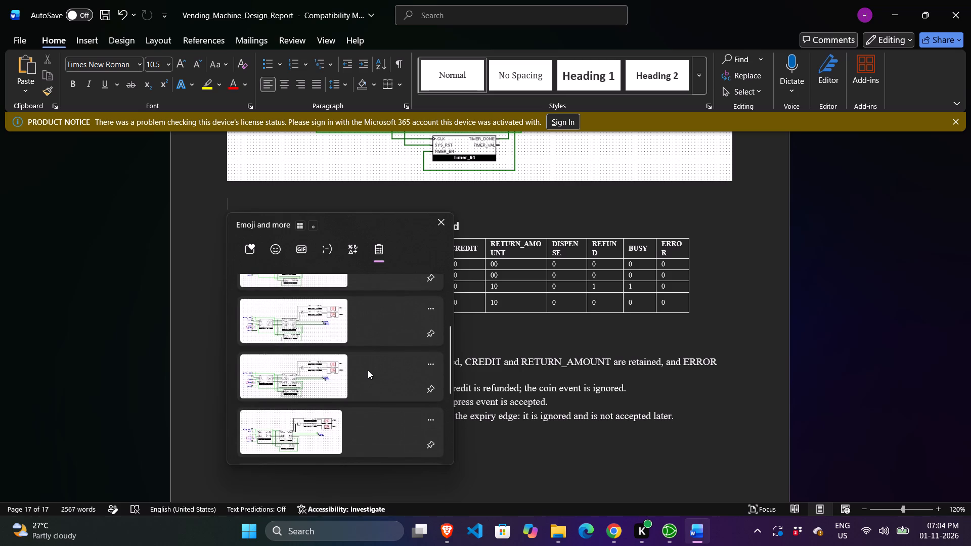
scroll(368, 370, "down", 1)
scroll(368, 370, "up", 2)
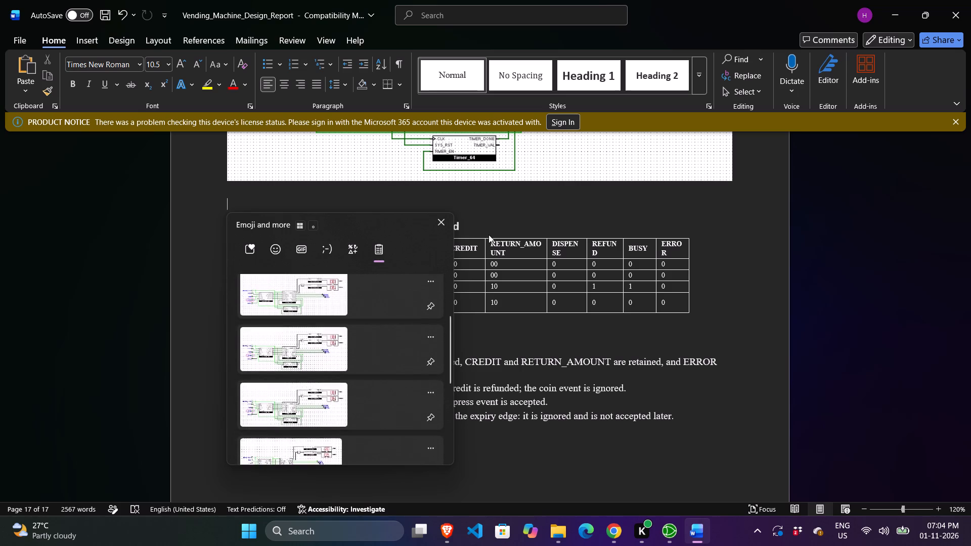
scroll(384, 346, "up", 7)
left_click(415, 283)
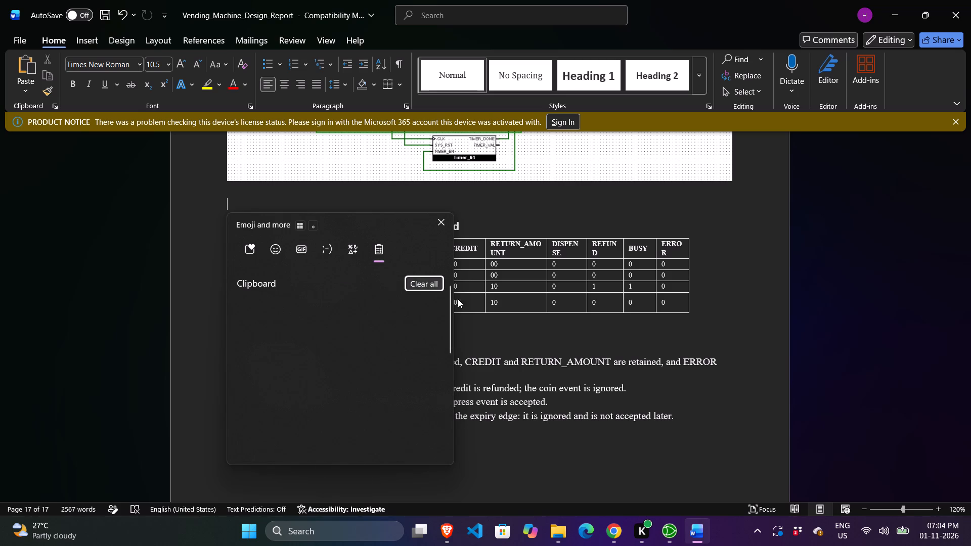
left_click(753, 379)
Switch to Logisim, return COIN10 to 0 and pulse RESET to restart the vending machine test.
left_click(672, 544)
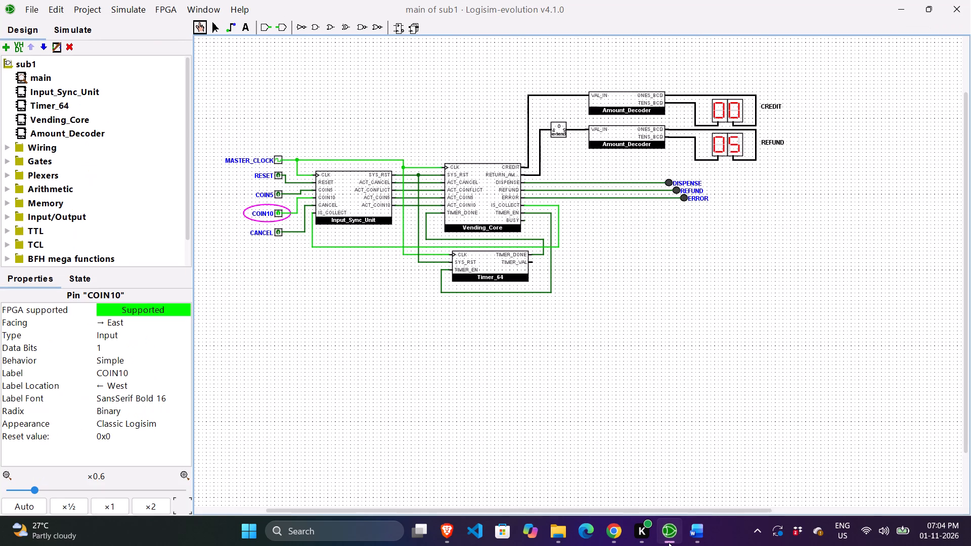
left_click(279, 212)
double_click(279, 177)
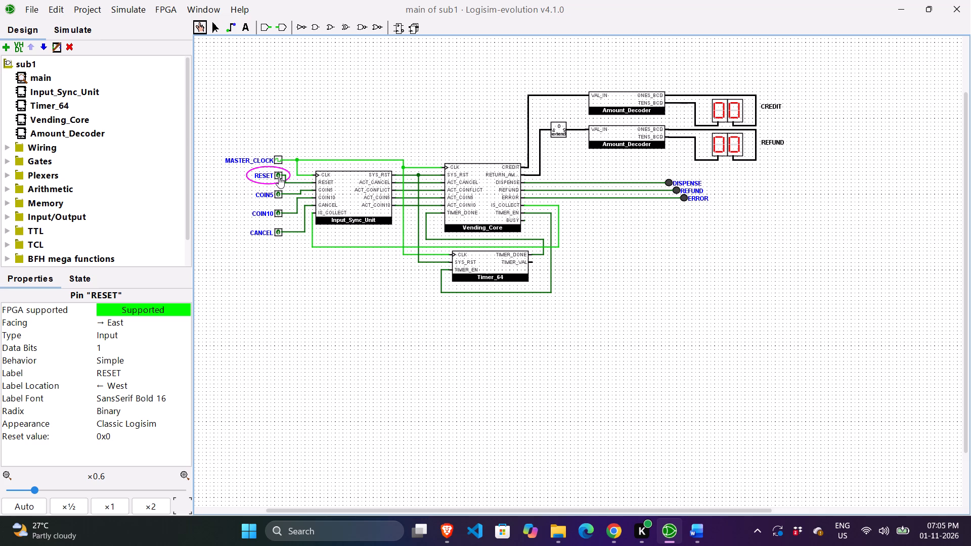
Apply two COIN10 press events and capture a screenshot of the whole circuit with CREDIT 20, REFUND 05 and DISPENSE lit.
left_click(277, 212)
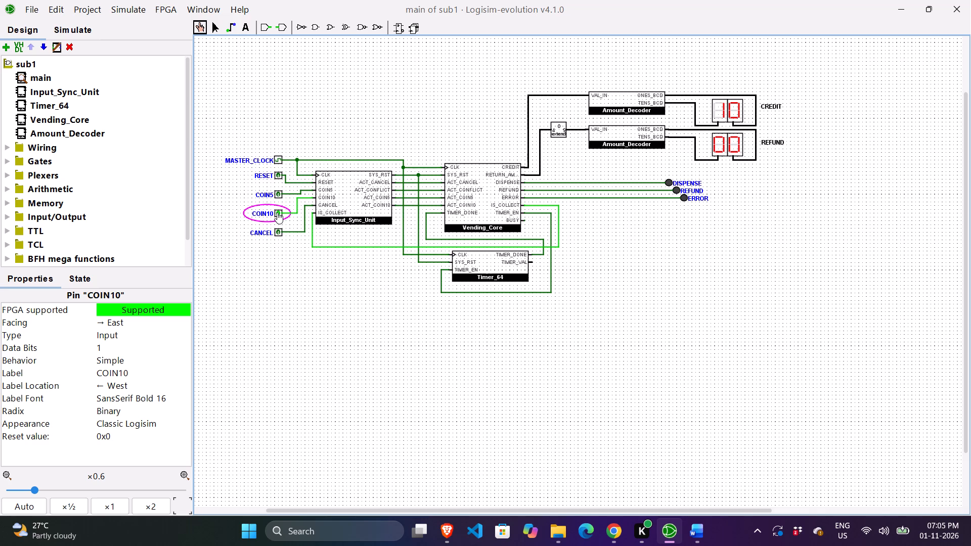
left_click(277, 212)
left_click(277, 212)
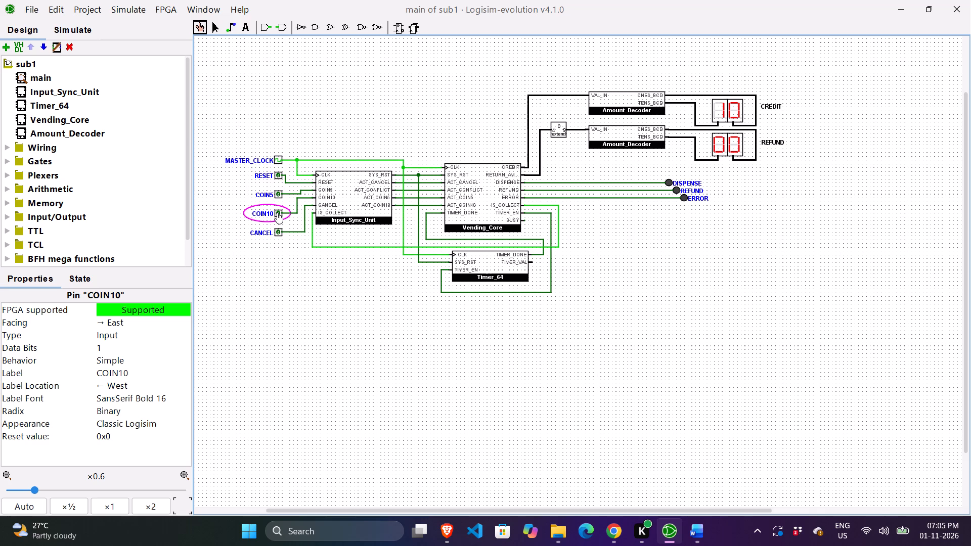
key("Print")
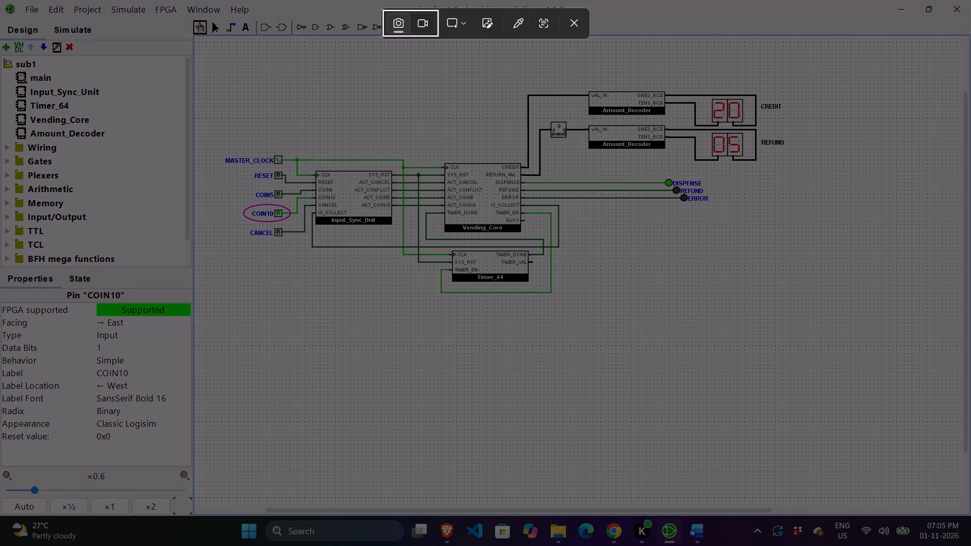
left_click_drag(203, 43, 870, 316)
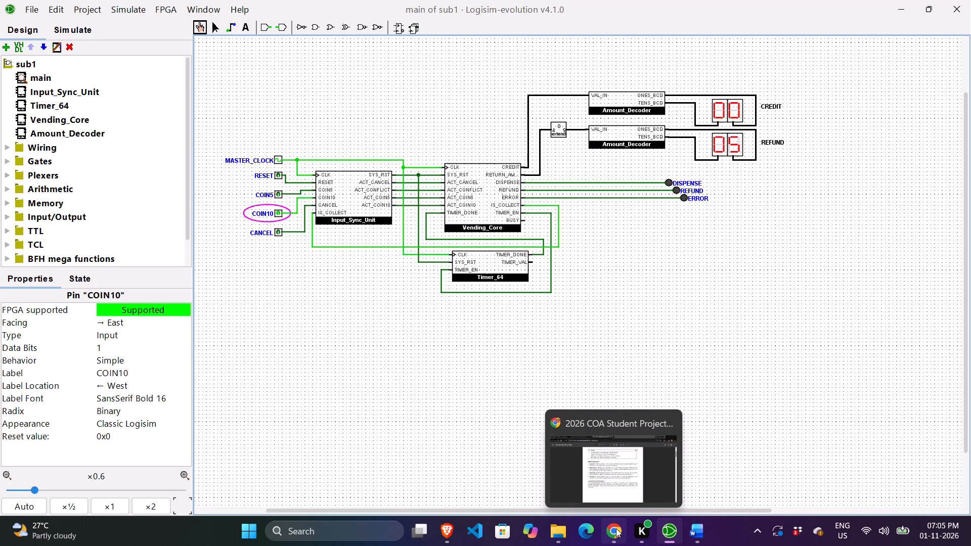
In the Word report, paste the CREDIT 20, REFUND 05 screenshot above heading 7.3 and add two new lines after it.
left_click(701, 532)
key("ctrl+v")
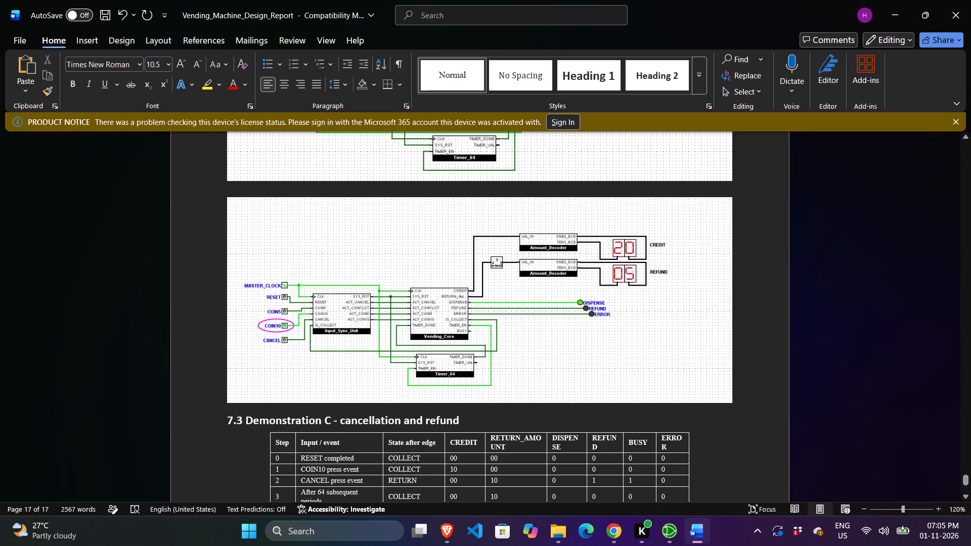
left_click(752, 397)
key("Return")
key("Return")
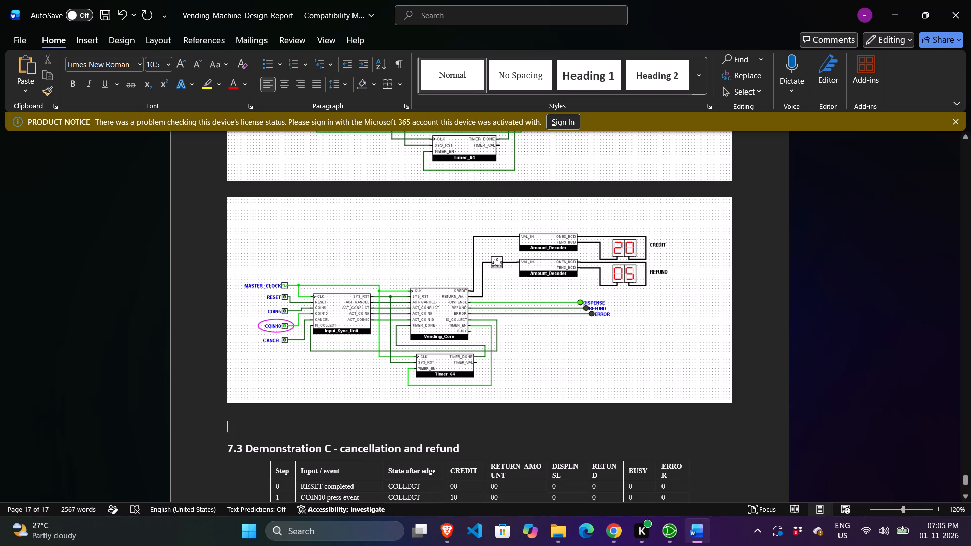
Switch to Logisim and capture a screenshot of the whole circuit after the vend period, with CREDIT 00 and REFUND 05.
left_click(676, 534)
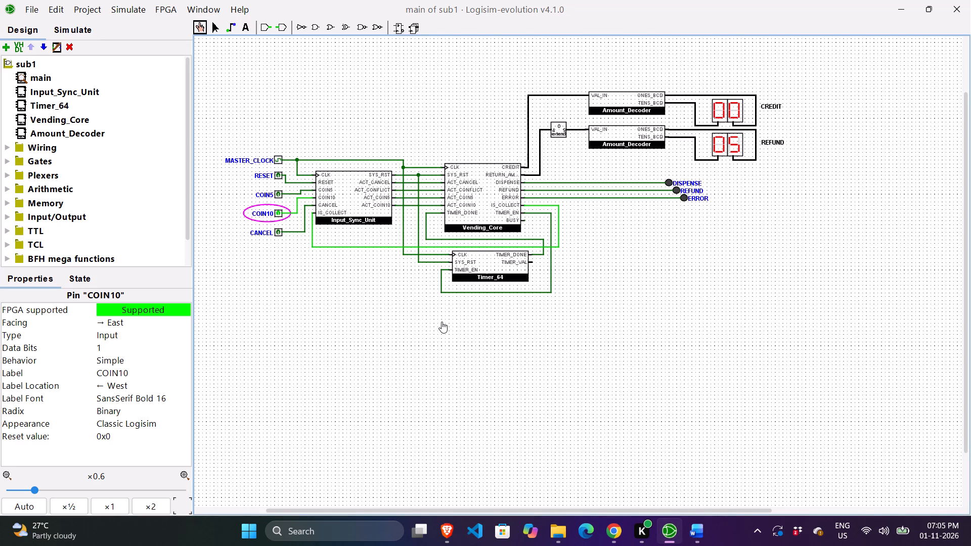
key("Print")
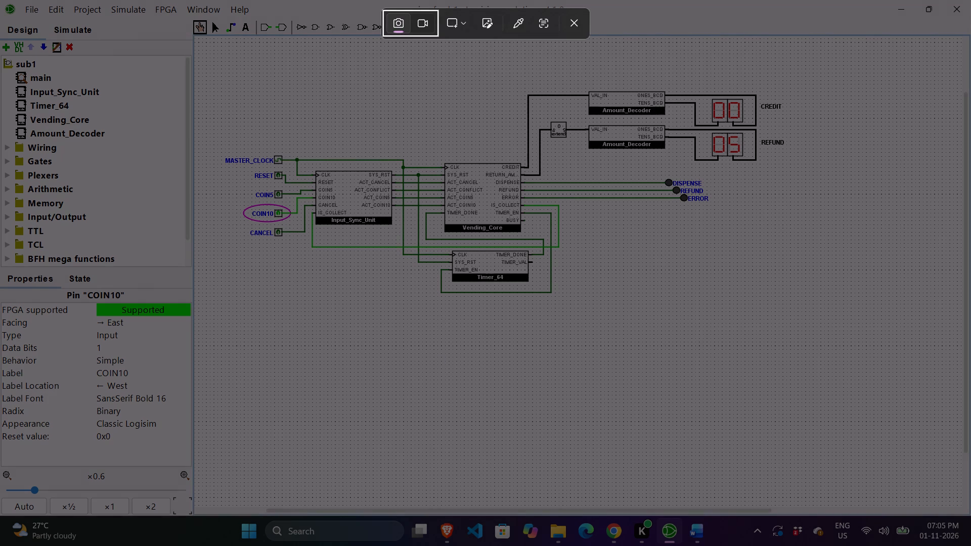
left_click_drag(205, 66, 846, 350)
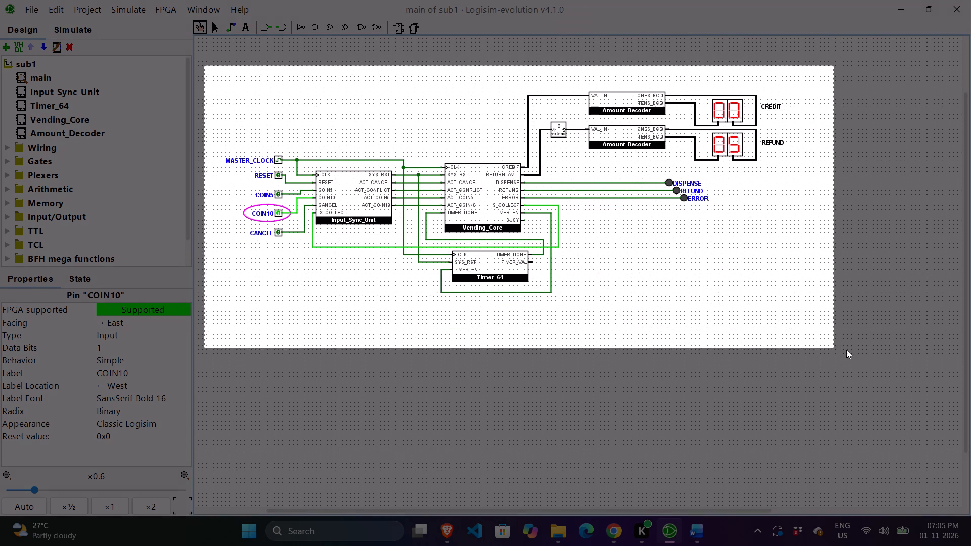
left_click_drag(846, 350, 798, 309)
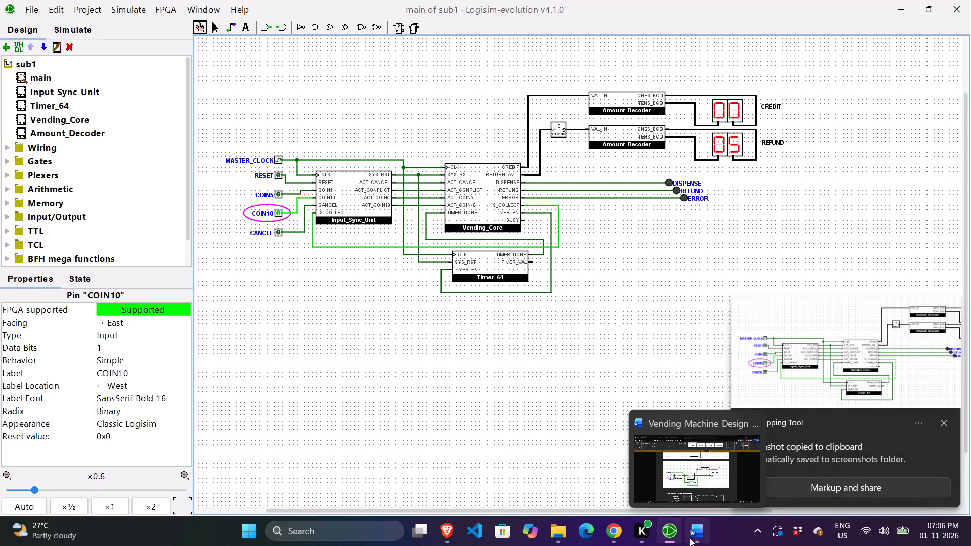
In the Word report, paste the CREDIT 00, REFUND 05 screenshot below the CREDIT 20 screenshot, above heading 7.3.
left_click(703, 531)
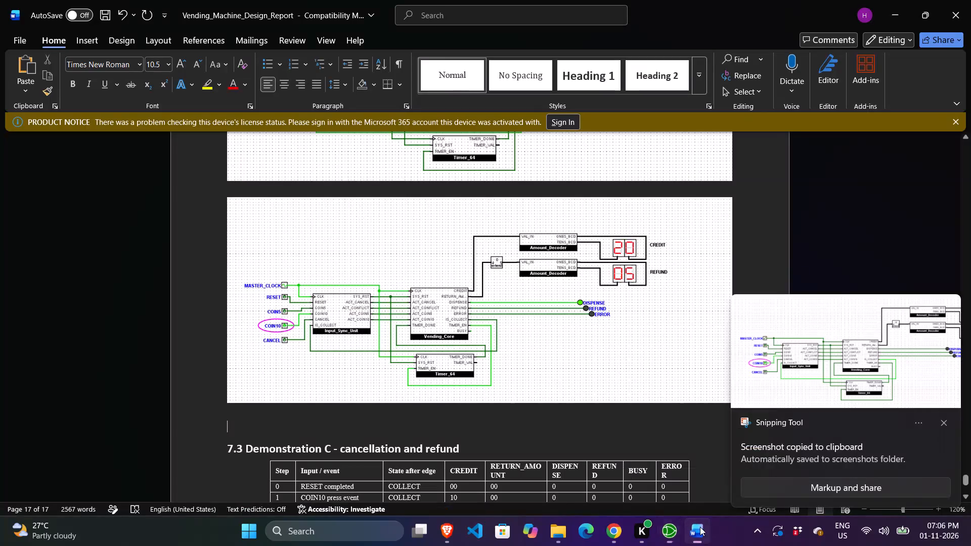
key("ctrl+v")
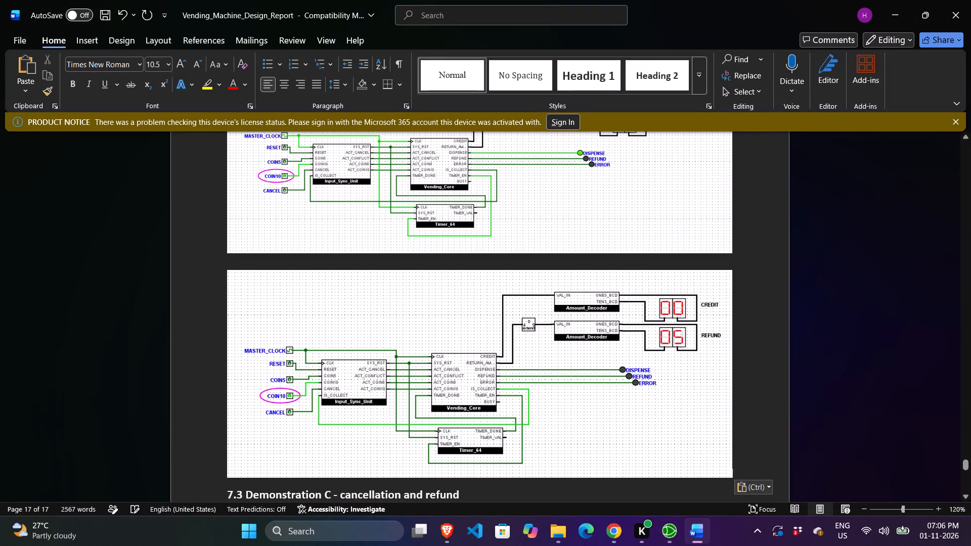
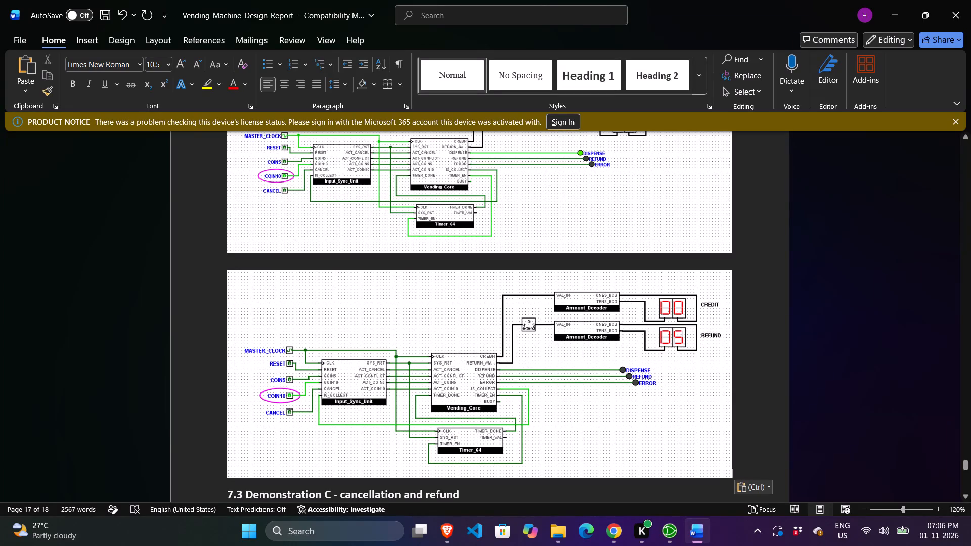
Dismiss the product licence notice above the report.
left_click(960, 120)
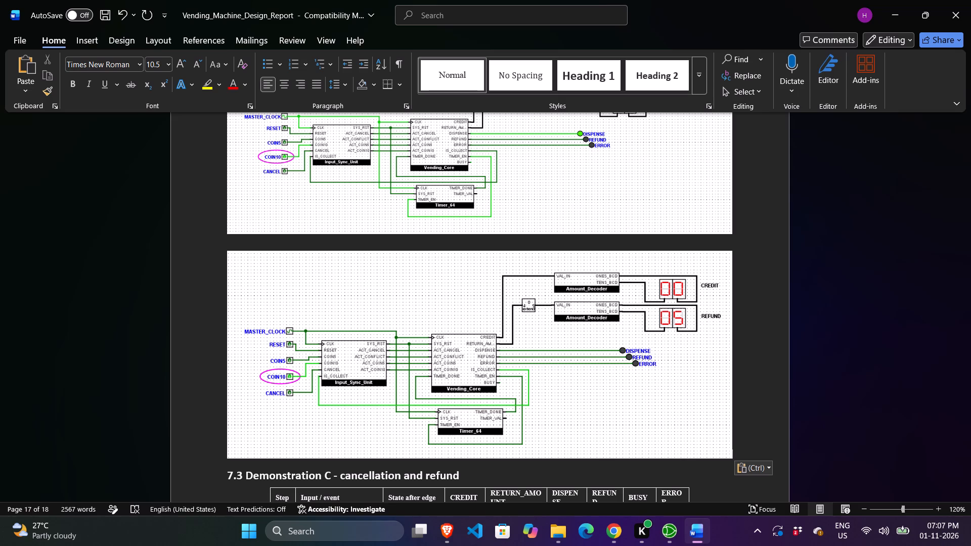
Review the 7.2 Demonstration B table and its pasted screenshots, continuing to the 7.3 Demonstration C table.
scroll(919, 199, "up", 3)
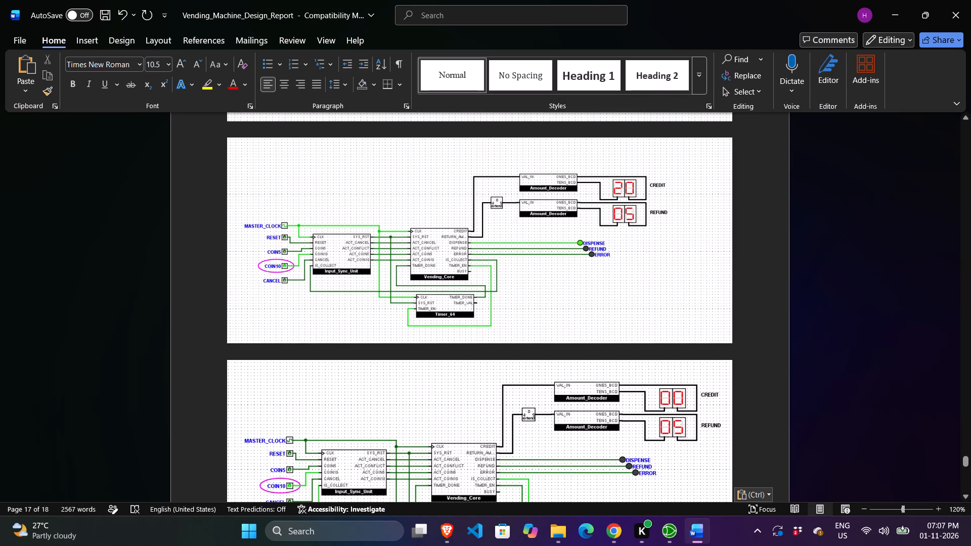
scroll(828, 258, "down", 3)
scroll(828, 258, "up", 4)
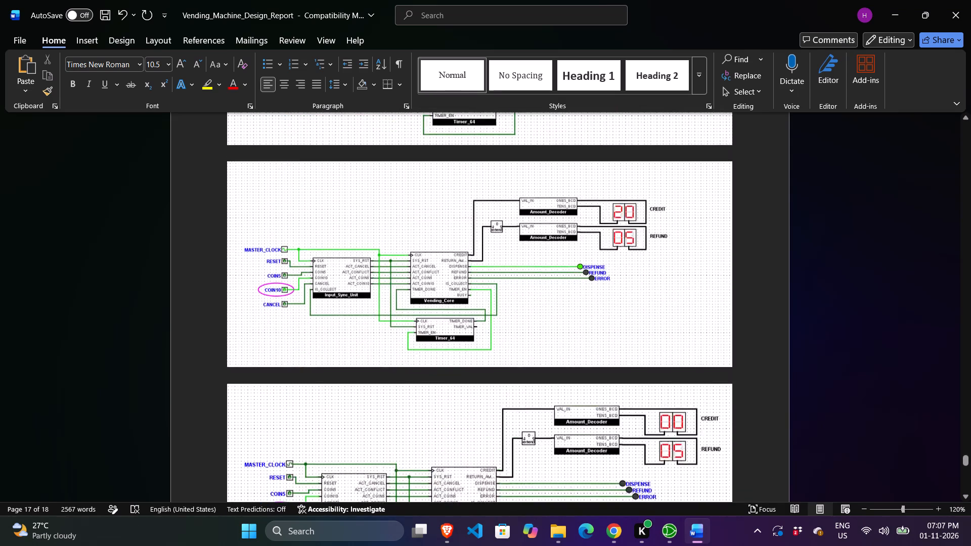
scroll(828, 258, "up", 20)
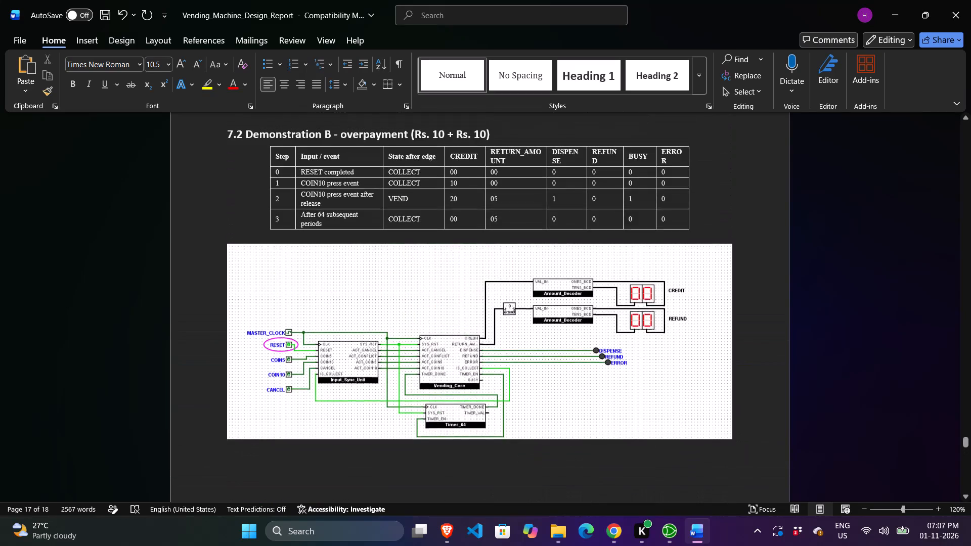
scroll(832, 258, "up", 2)
scroll(832, 258, "down", 12)
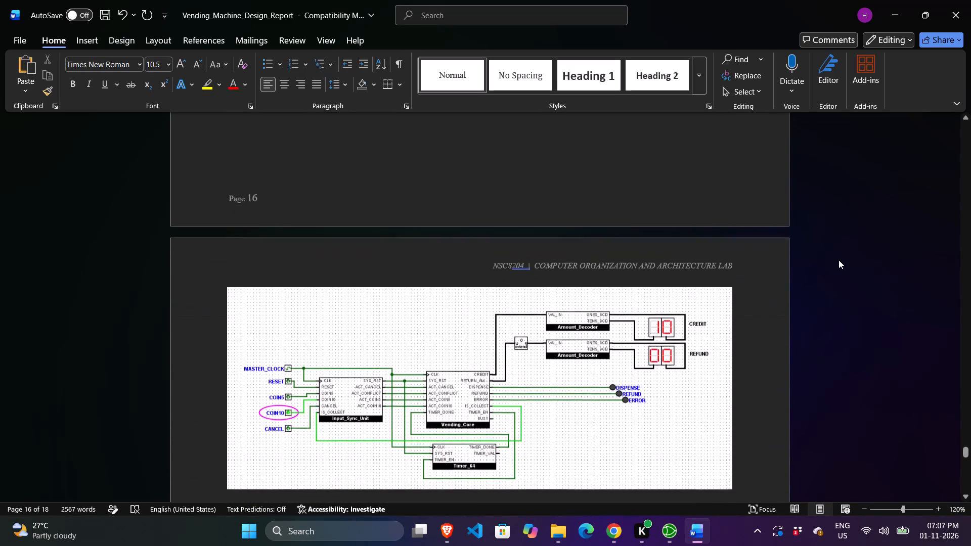
scroll(838, 260, "down", 11)
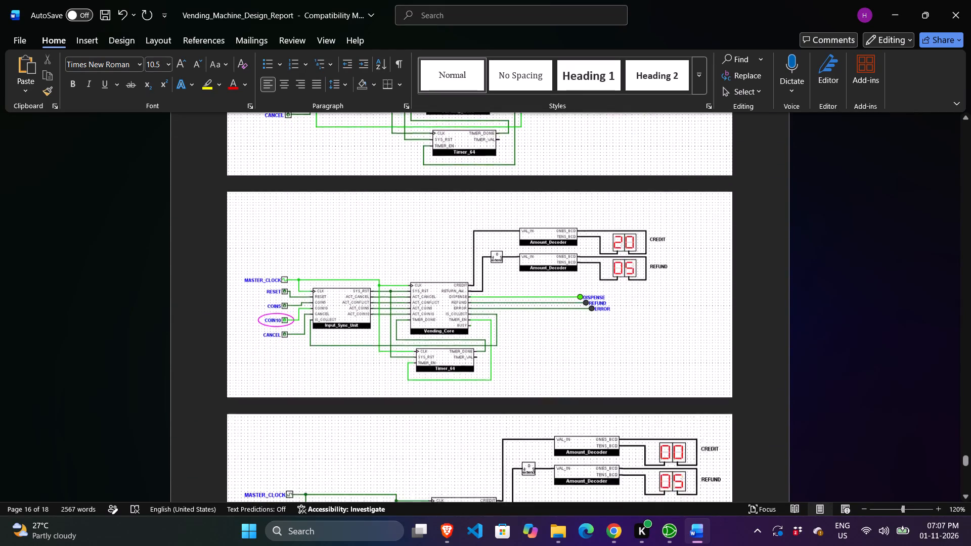
scroll(840, 260, "down", 12)
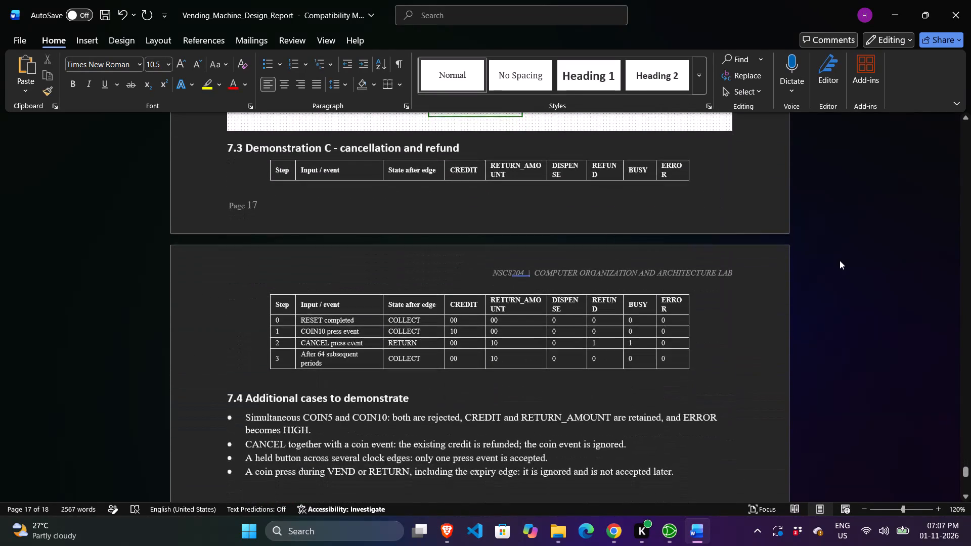
Recheck the order and output values of the 7.2 screenshots against the rows of the Demonstration B table.
scroll(840, 260, "up", 3)
scroll(799, 260, "up", 4)
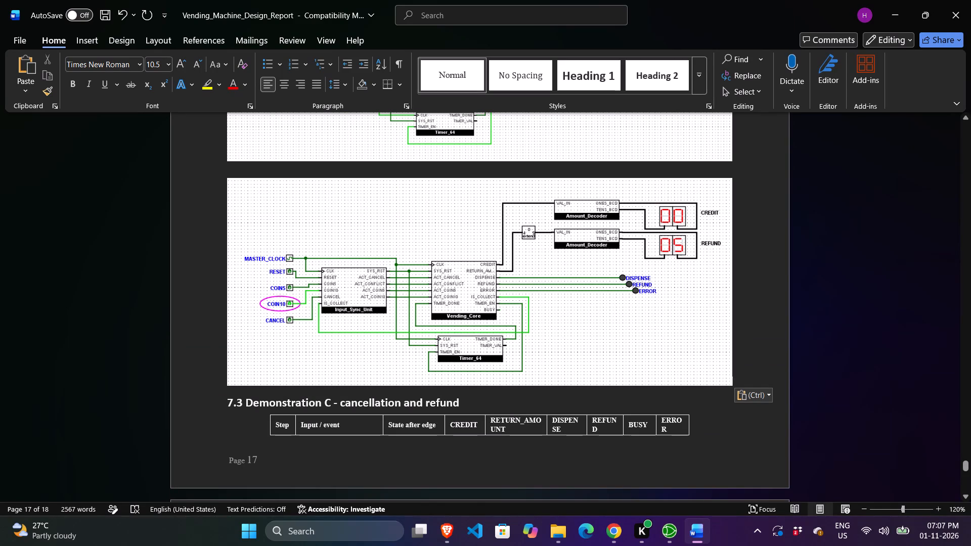
scroll(787, 262, "up", 4)
scroll(789, 264, "down", 1)
scroll(789, 264, "up", 2)
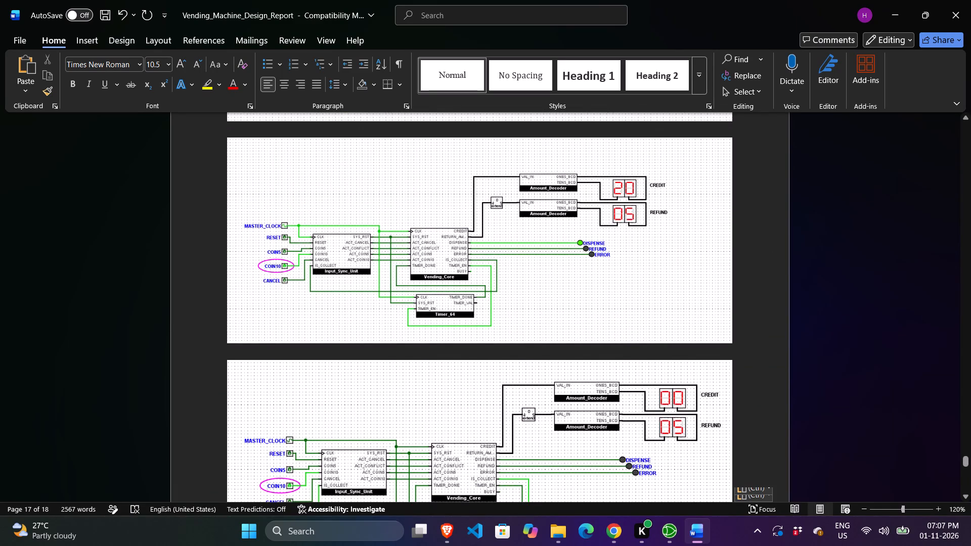
scroll(789, 264, "up", 14)
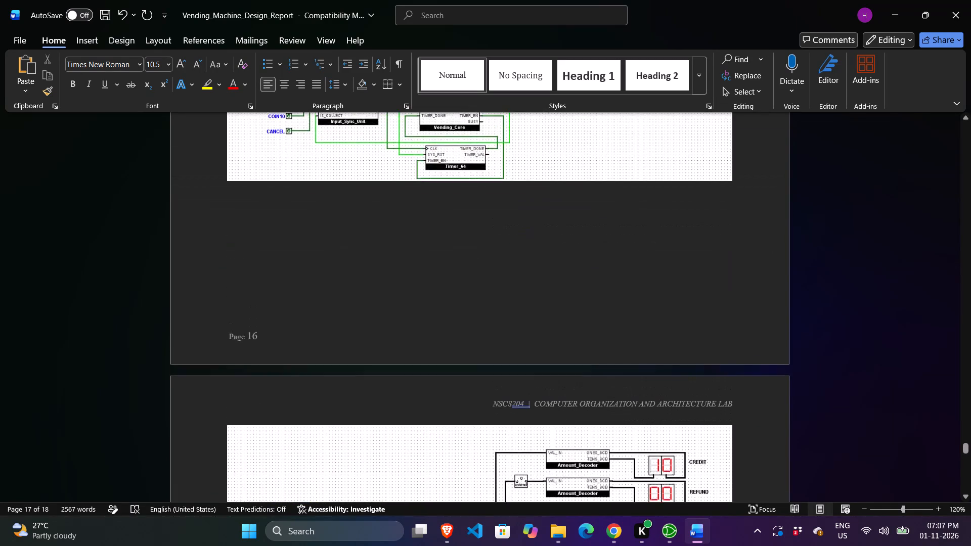
scroll(789, 264, "up", 14)
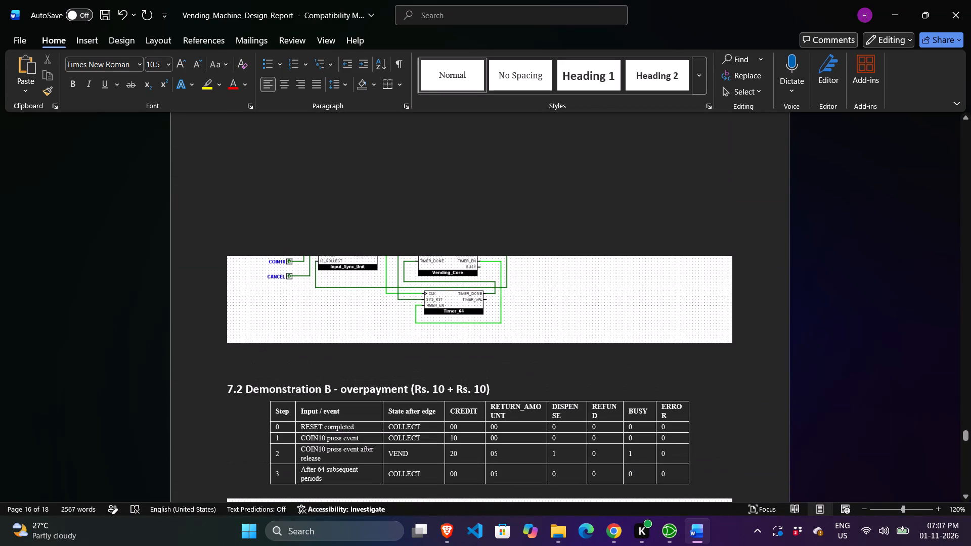
scroll(789, 264, "up", 2)
scroll(789, 264, "down", 8)
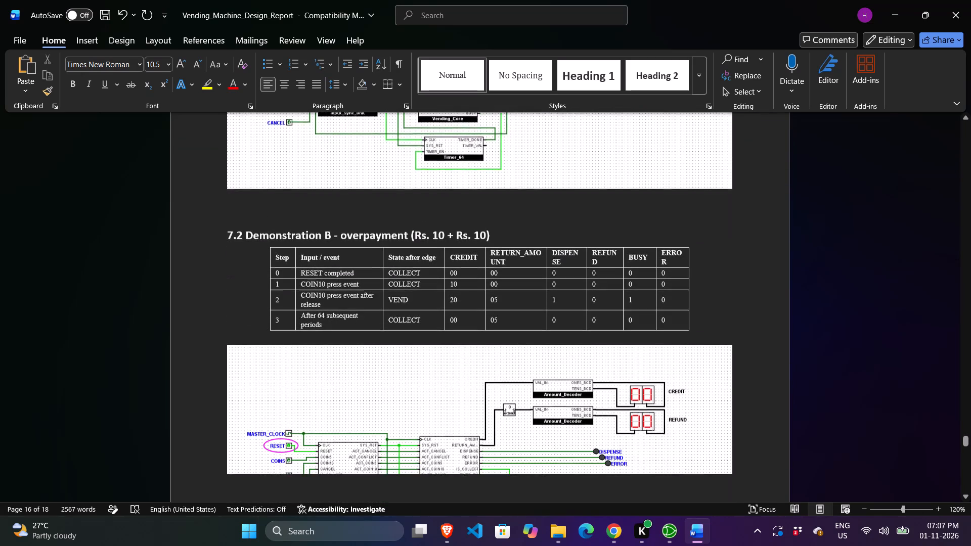
scroll(789, 264, "down", 19)
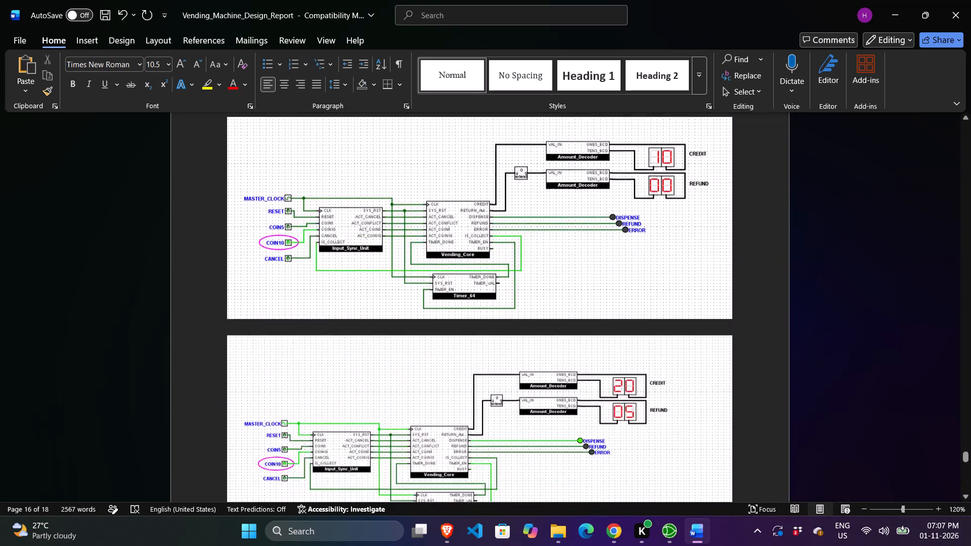
scroll(789, 264, "down", 11)
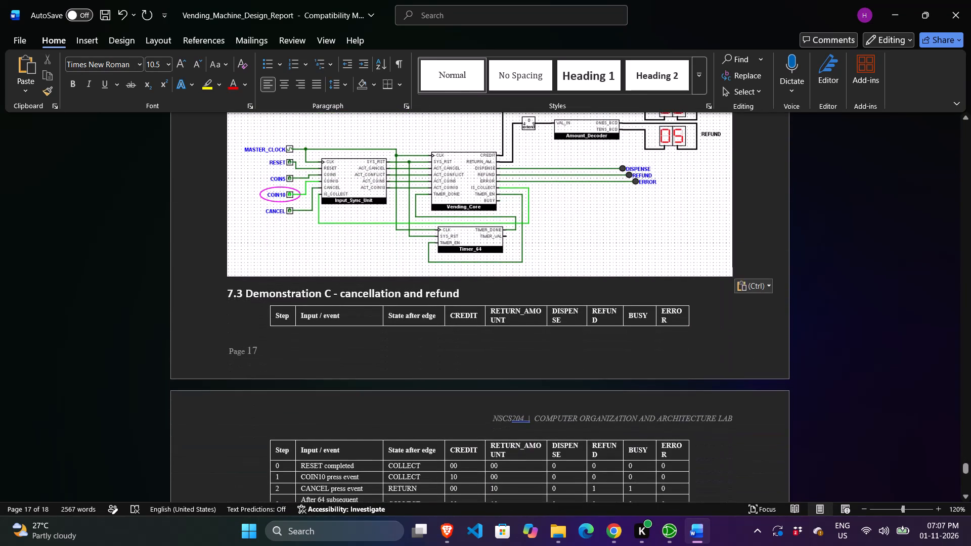
scroll(748, 275, "up", 9)
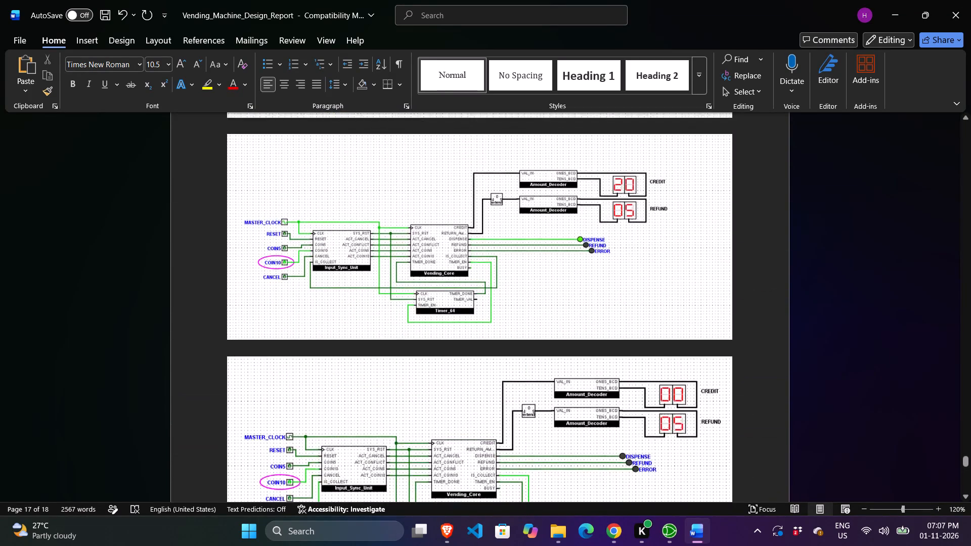
scroll(748, 275, "up", 19)
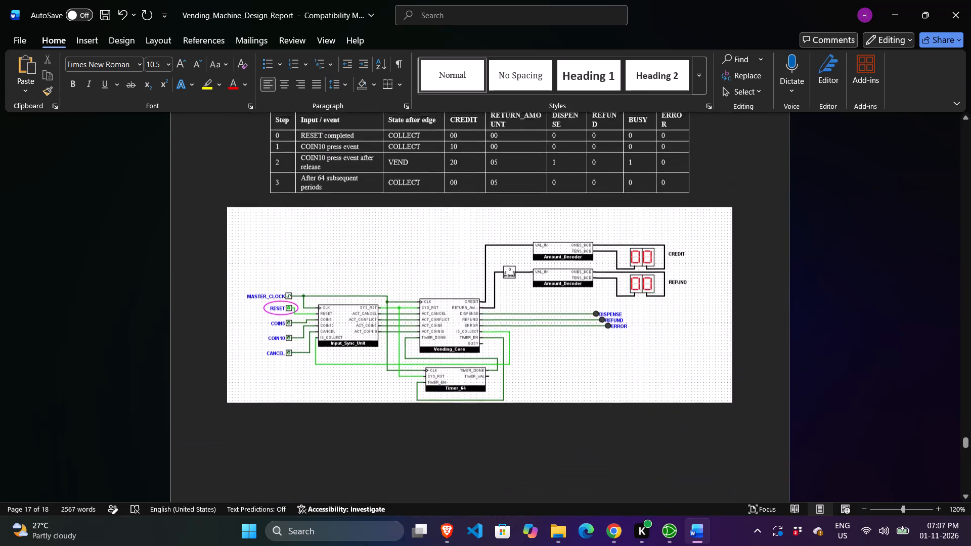
scroll(748, 275, "up", 3)
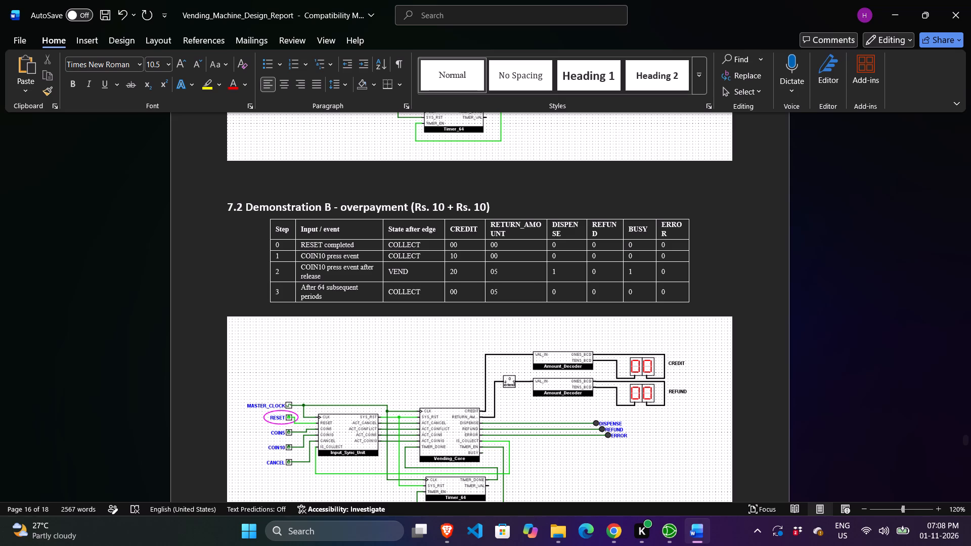
Switch to Logisim and examine the BUSY output and nearby signals of Vending_Core in the main circuit.
left_click(675, 522)
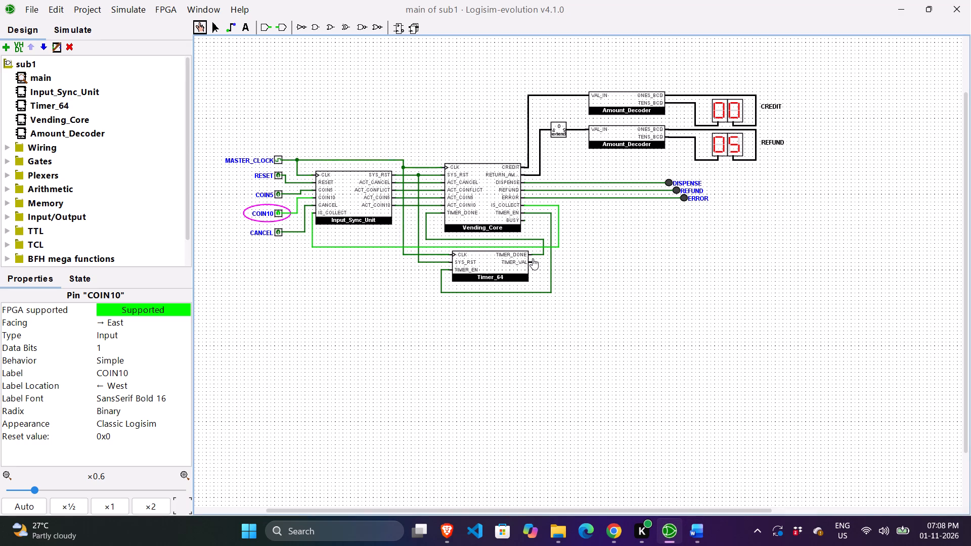
scroll(801, 220, "up", 5, "ctrl")
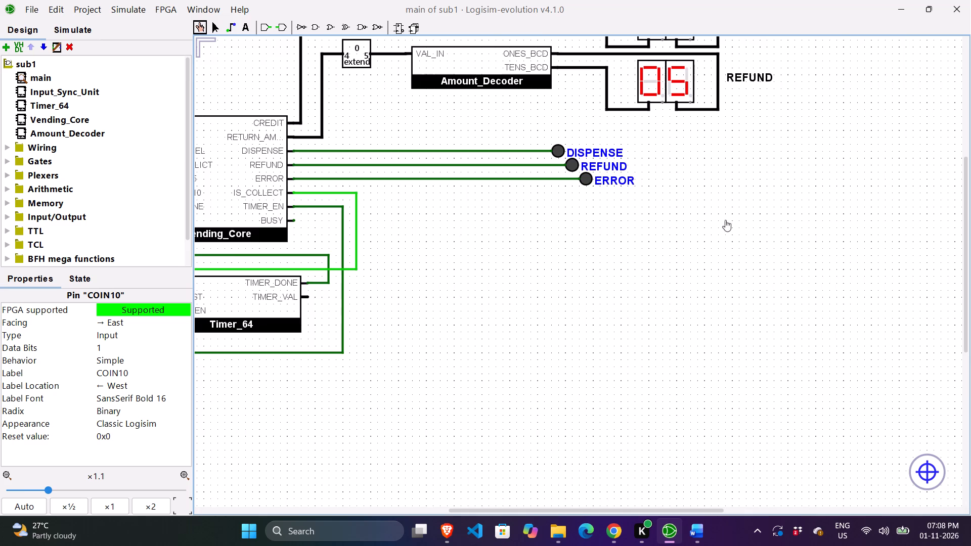
scroll(622, 219, "down", 3, "ctrl")
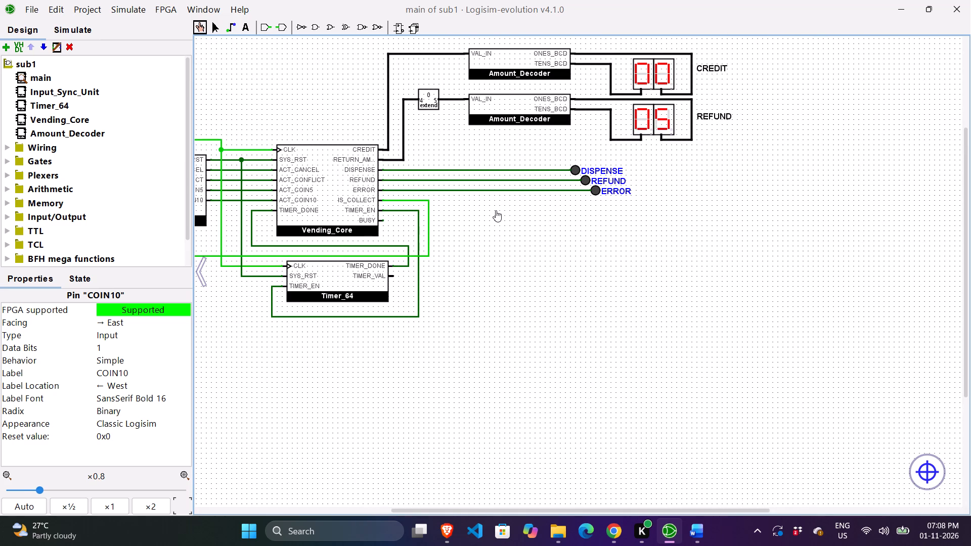
scroll(496, 210, "up", 1)
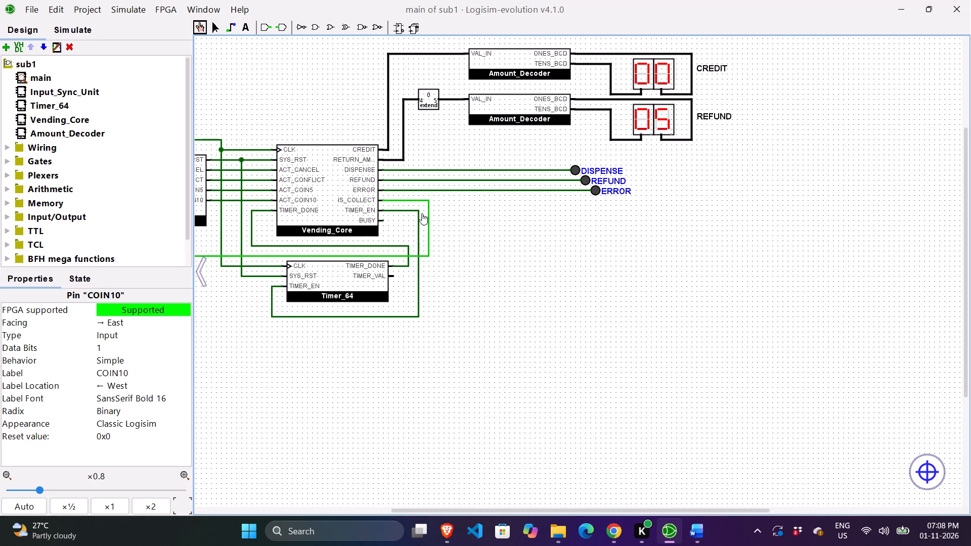
left_click(382, 221)
scroll(385, 223, "up", 7, "ctrl")
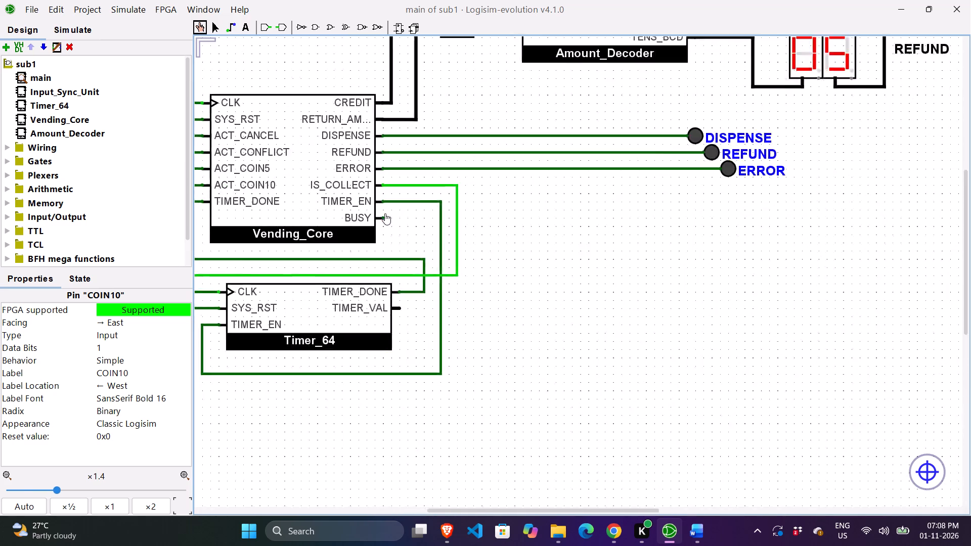
scroll(385, 213, "up", 14, "ctrl")
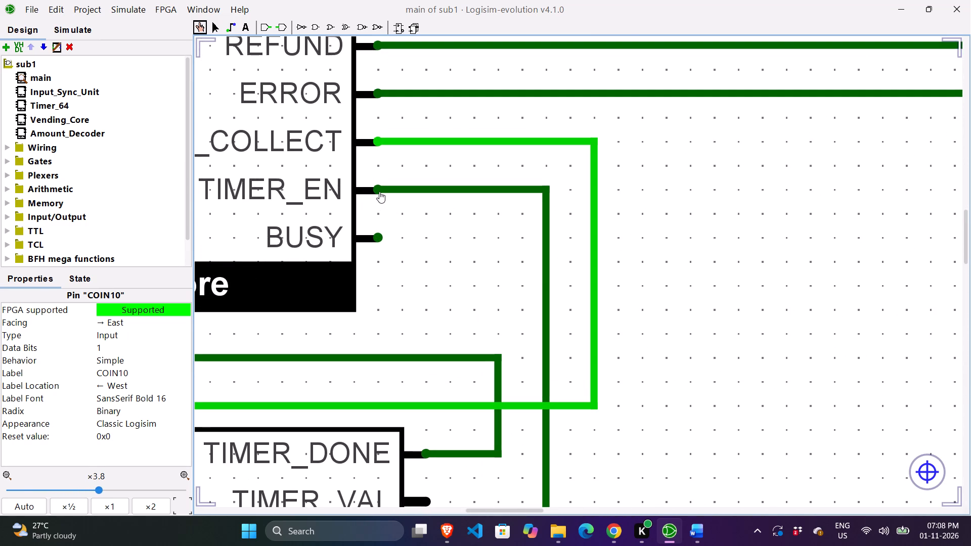
scroll(427, 262, "down", 17, "ctrl")
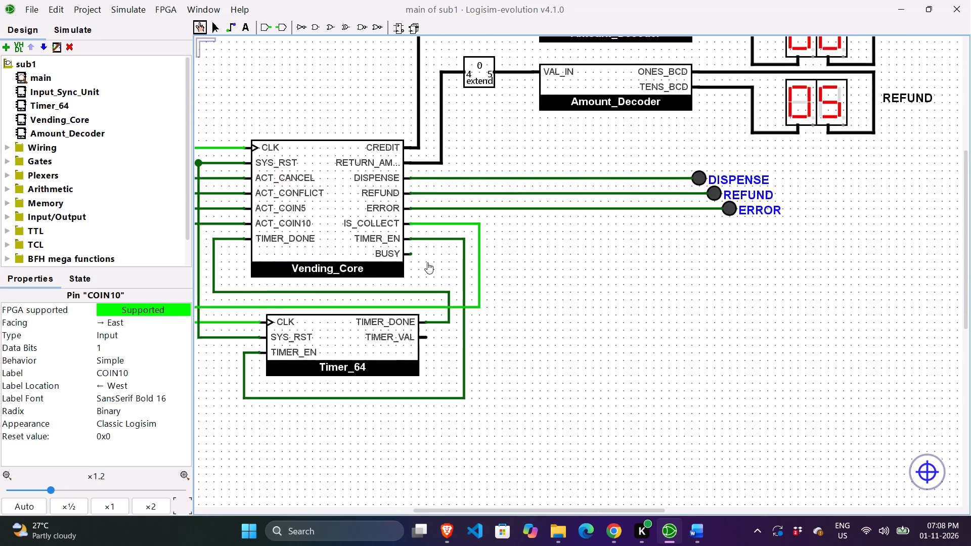
scroll(427, 262, "down", 8, "ctrl")
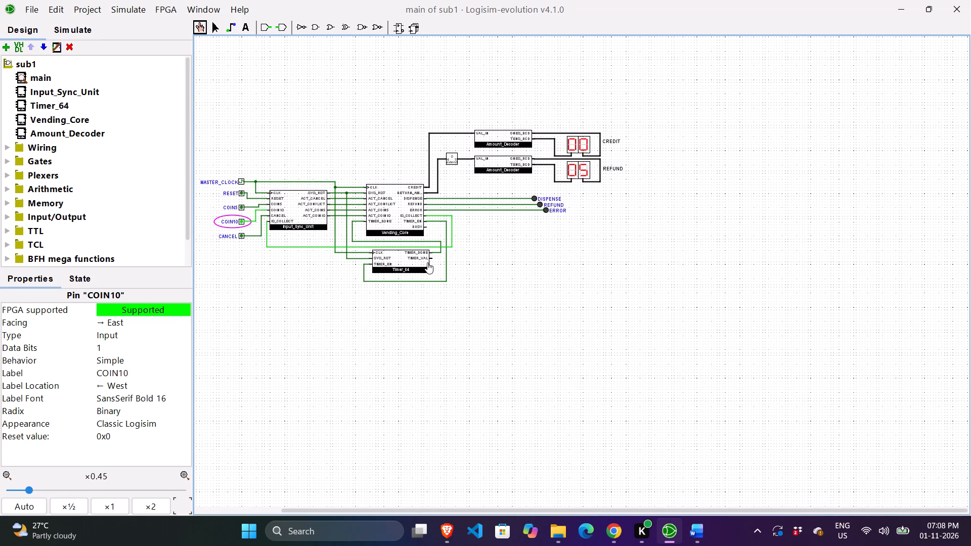
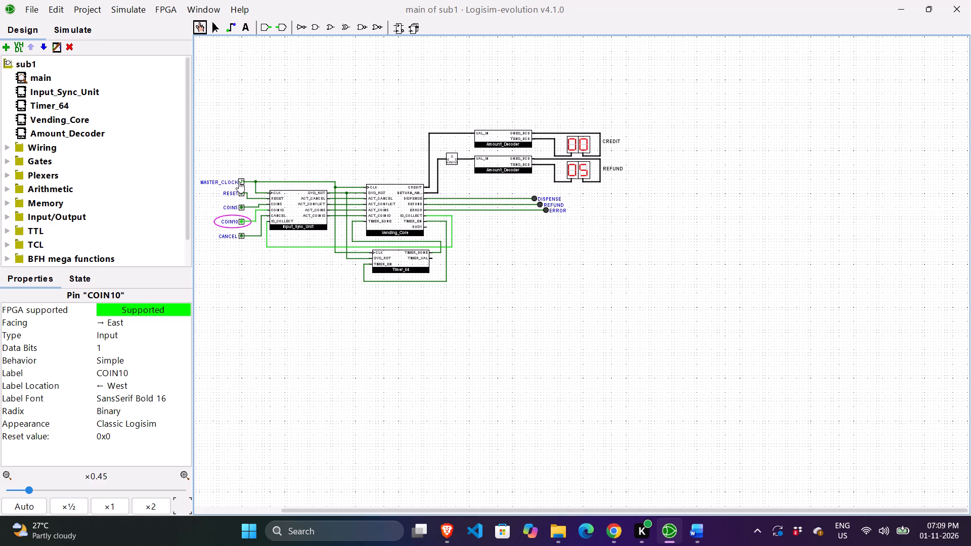
Toggle automatic clock ticking for the main circuit's simulation.
key("ctrl+k")
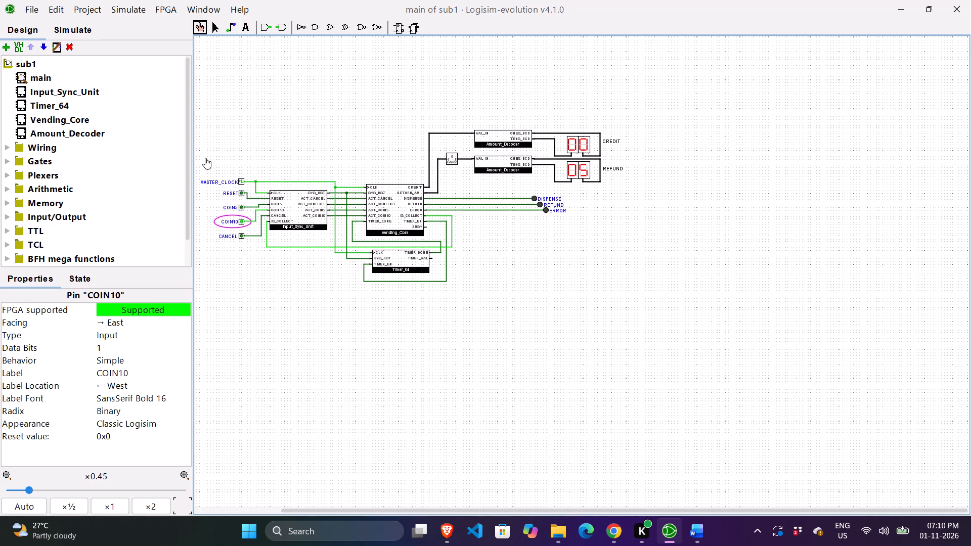
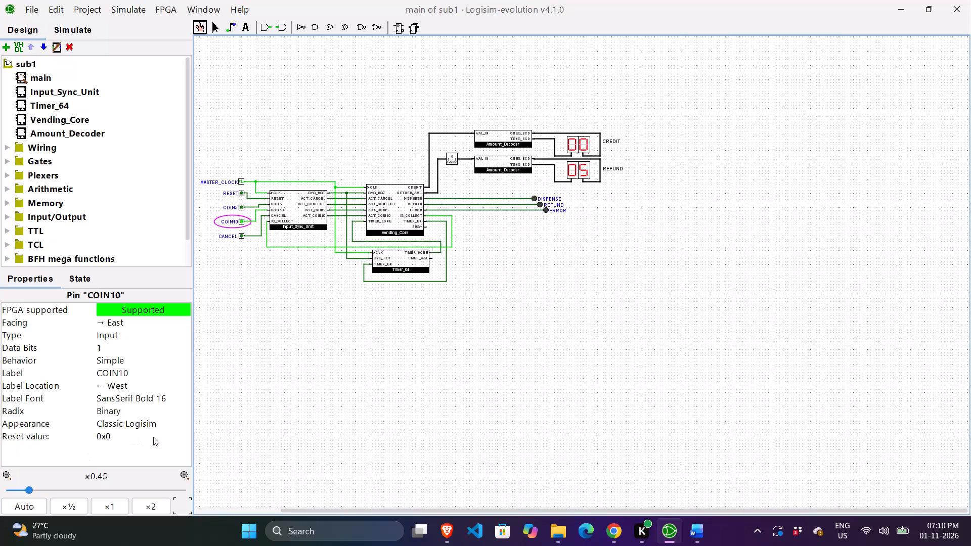
Set the COIN10 input pin back to 0 in the main circuit.
left_click(241, 222)
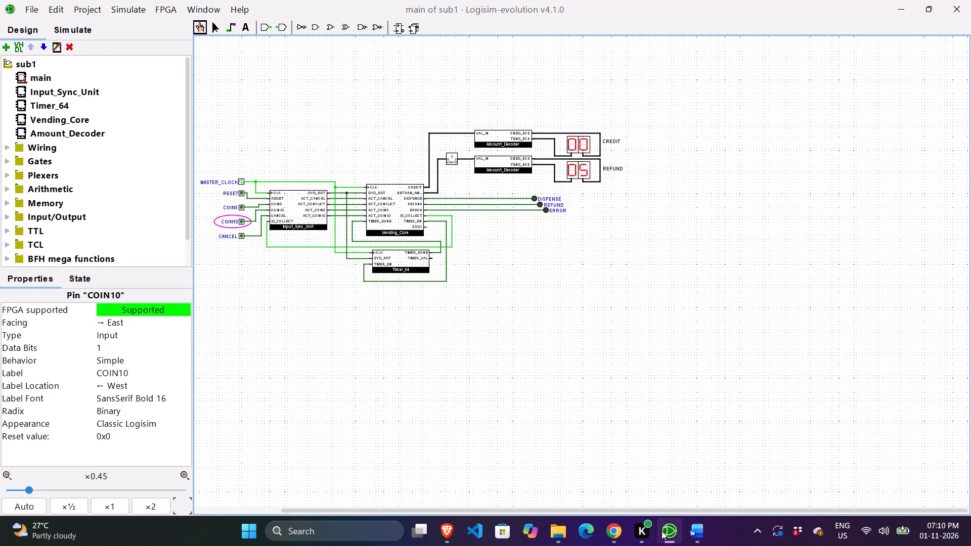
Switch to the design report in Word and review the 7.2 Demonstration B overpayment table and the circuit screenshot below it.
left_click(666, 524)
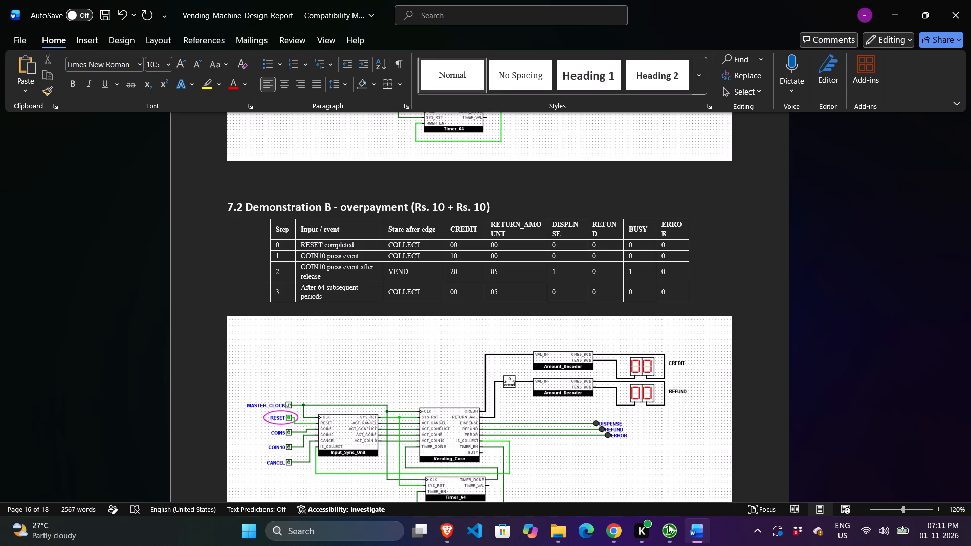
scroll(668, 525, "down", 2)
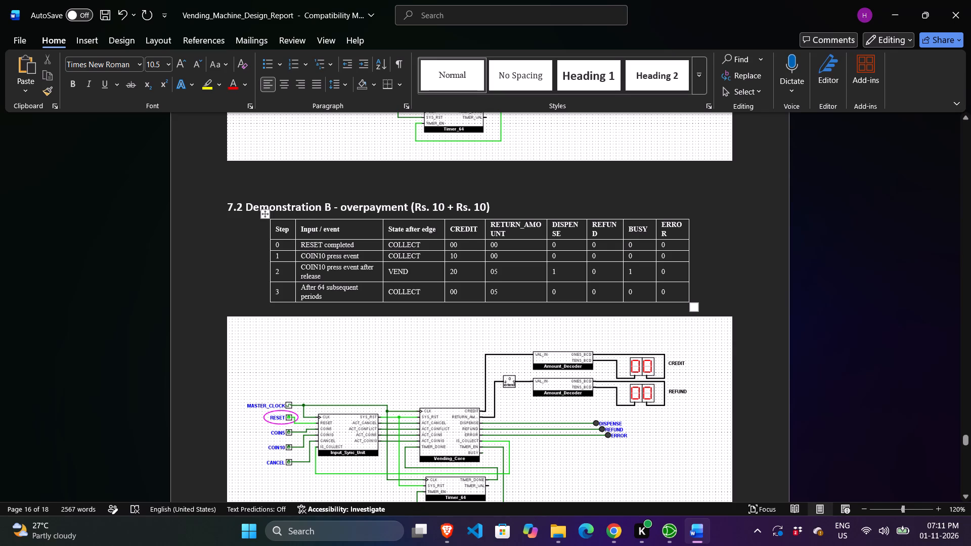
scroll(743, 224, "down", 2)
scroll(743, 224, "up", 2)
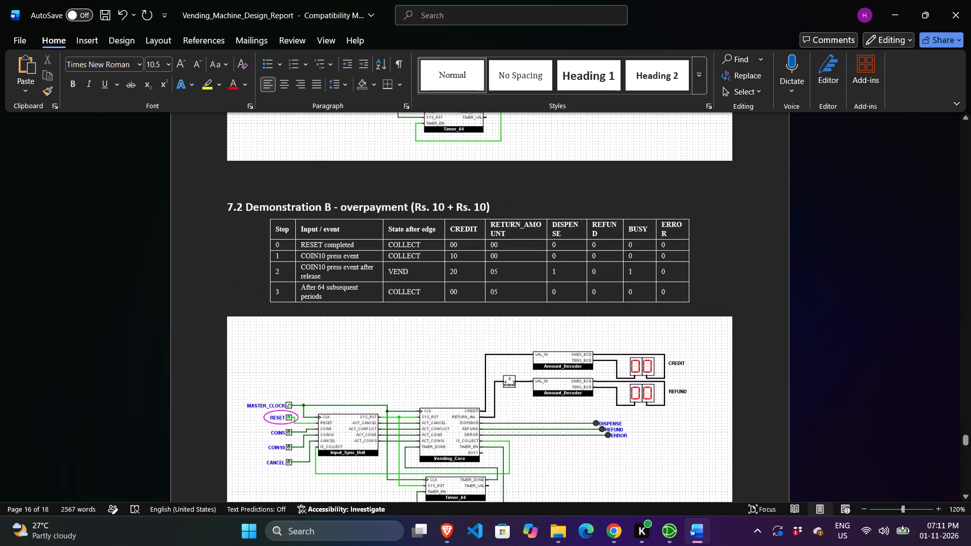
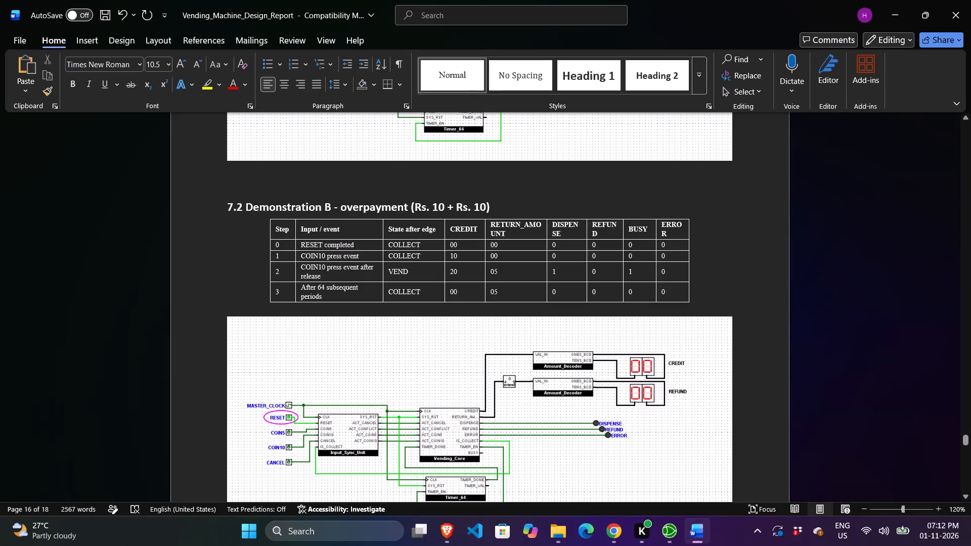
Add a blank line after the last Demonstration B circuit screenshot, pushing the 7.3 Demonstration C heading onto the next page.
scroll(779, 222, "down", 13)
scroll(788, 225, "down", 17)
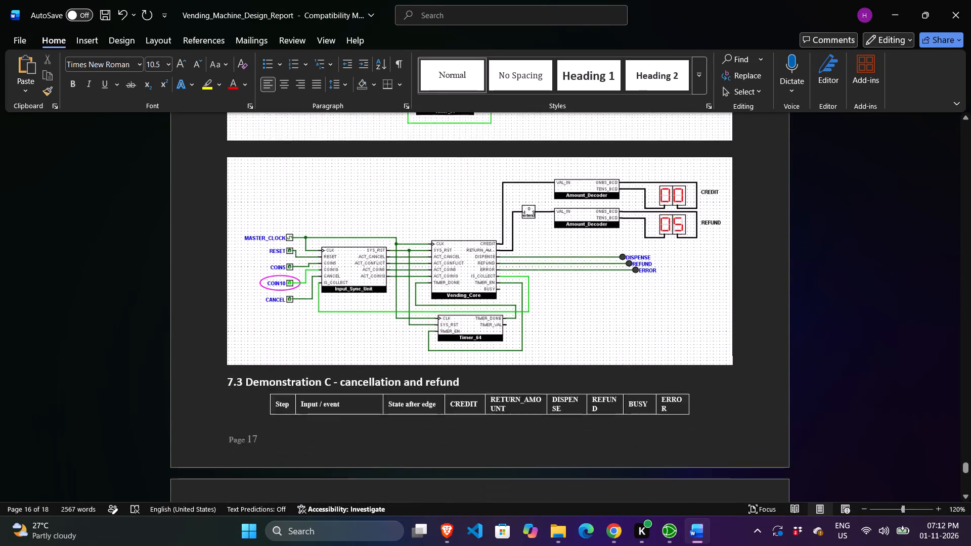
scroll(795, 231, "down", 5)
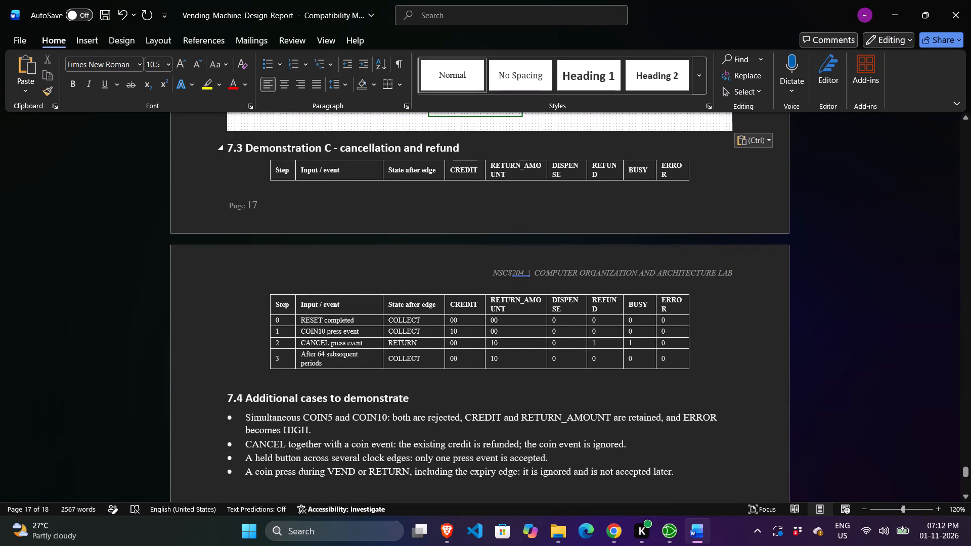
left_click(320, 143)
left_click(313, 141)
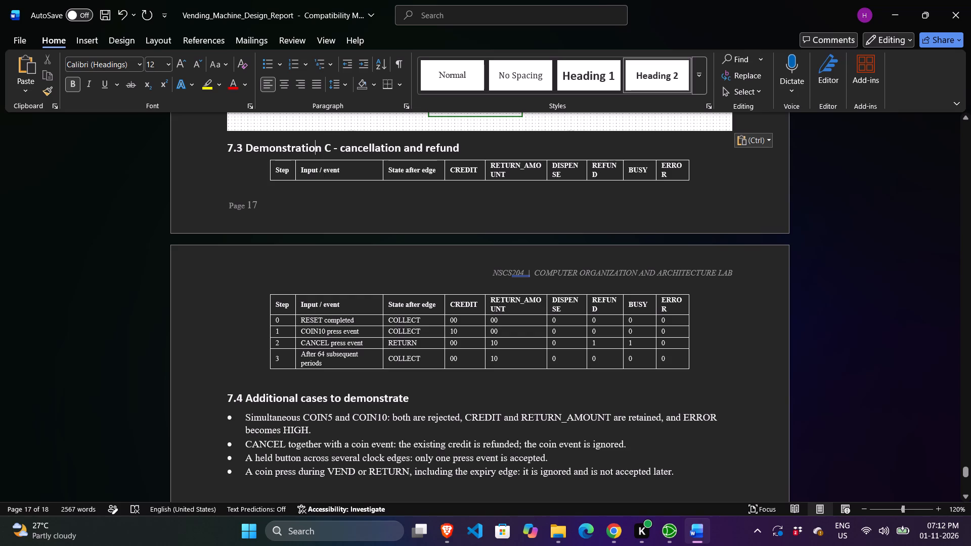
left_click(739, 129)
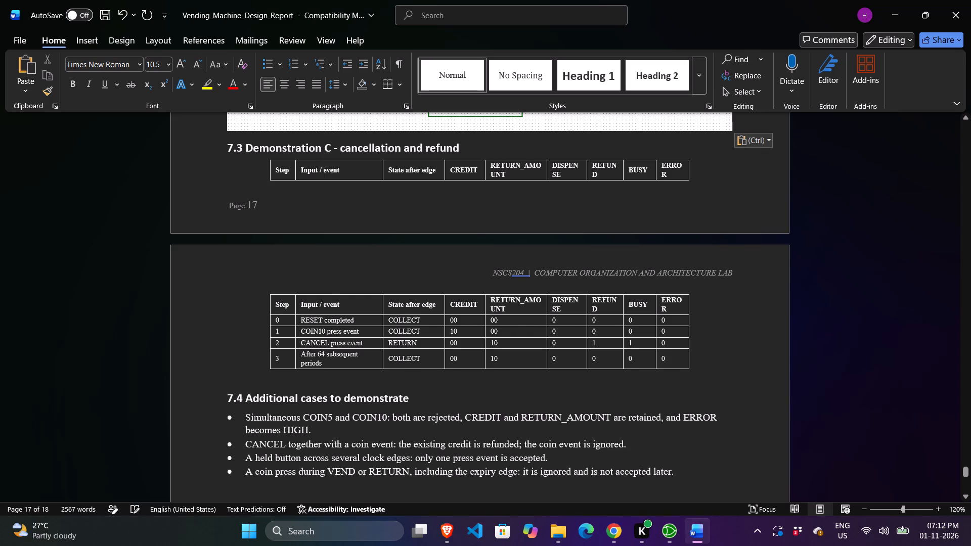
key("Return")
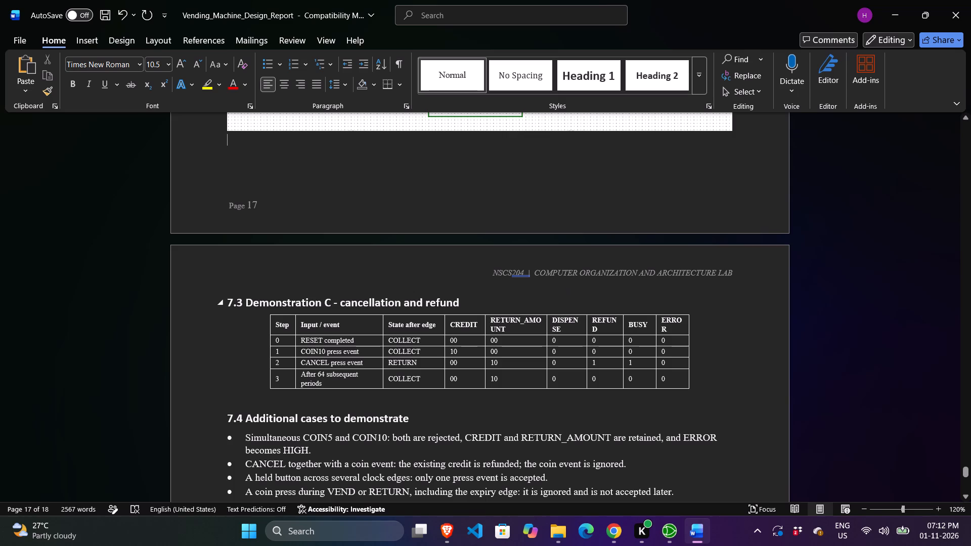
Switch to Logisim-evolution and reset the vending machine: set RESET to 1, toggle MASTER_CLOCK, and return RESET to 0.
left_click(677, 538)
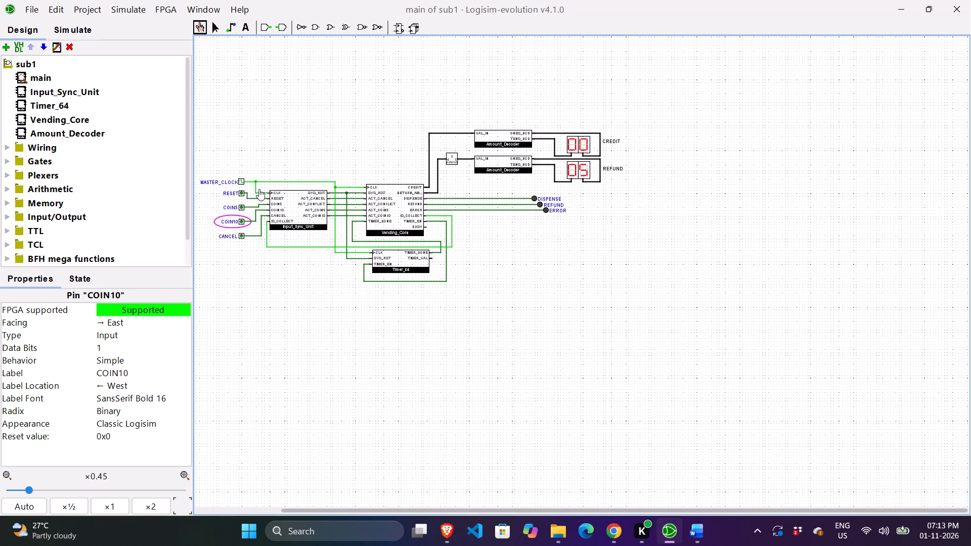
double_click(242, 192)
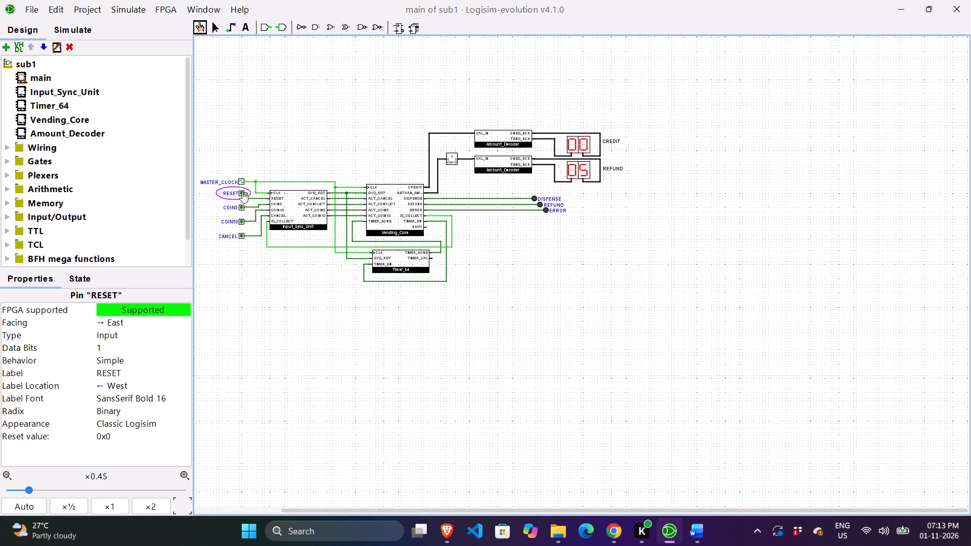
left_click(242, 192)
left_click(242, 192)
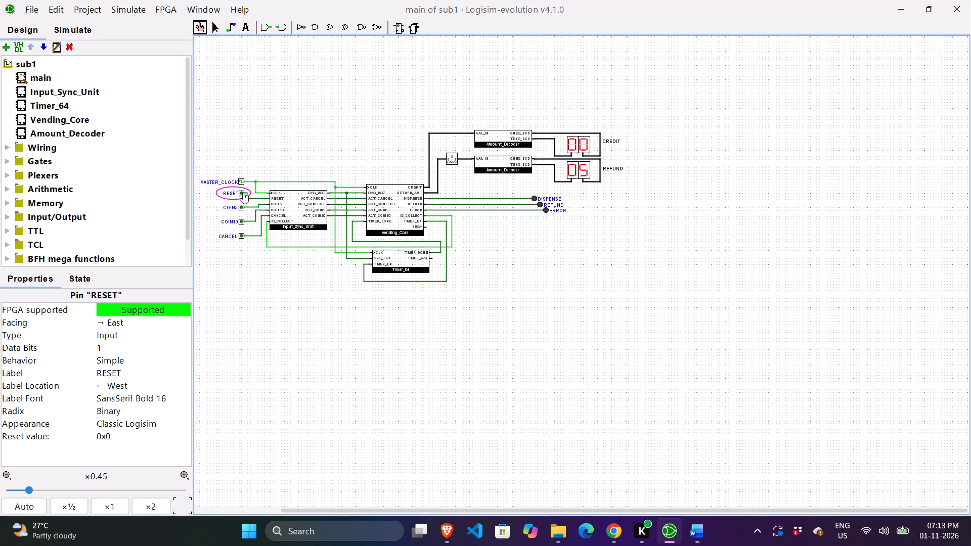
left_click(243, 192)
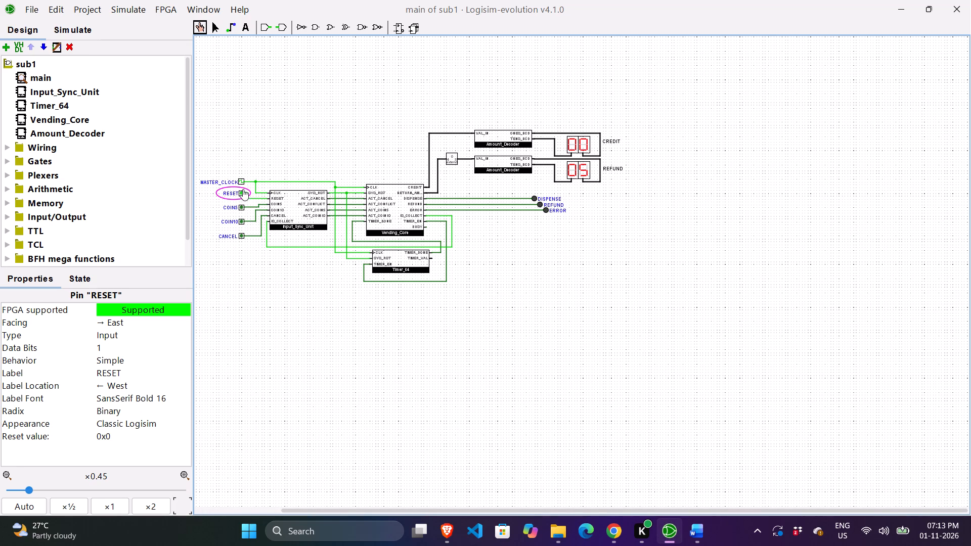
left_click(242, 181)
left_click(242, 181)
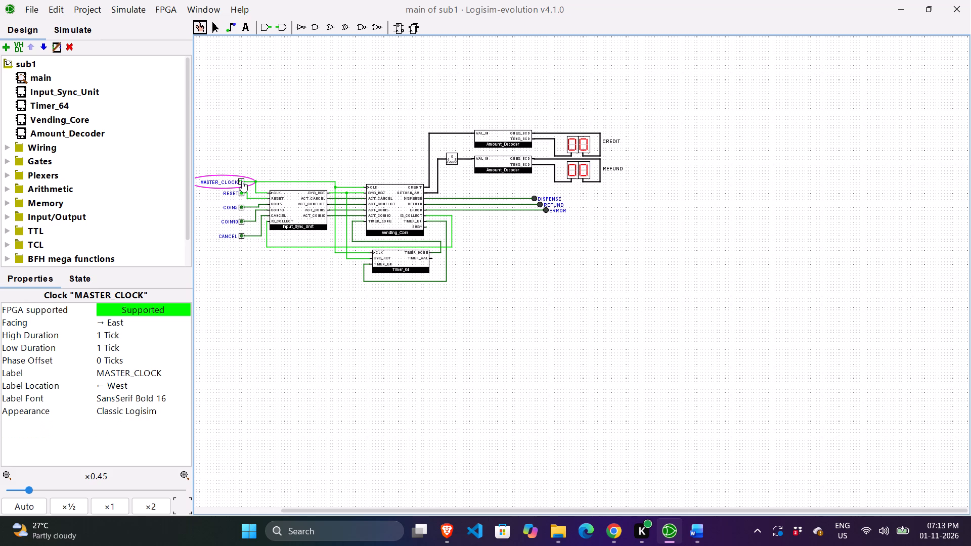
left_click(242, 181)
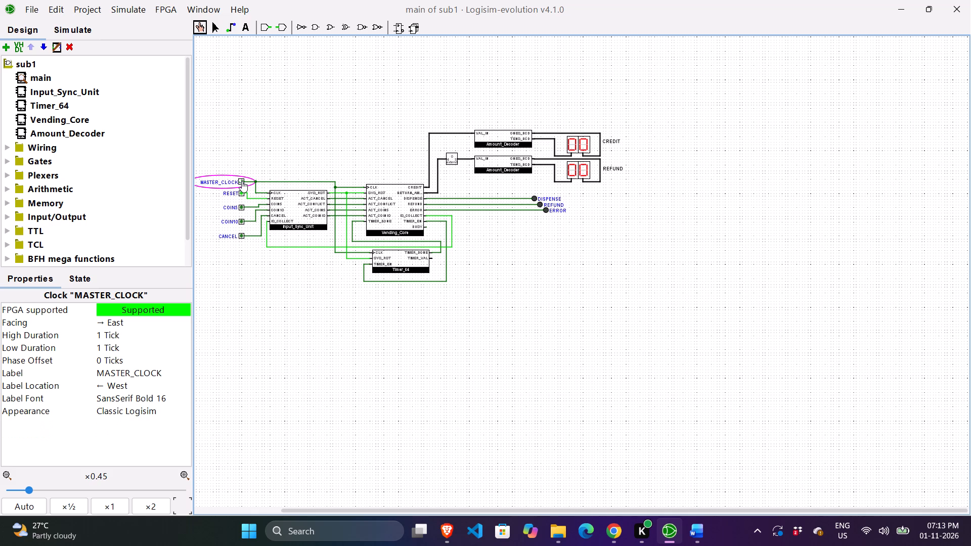
left_click(243, 194)
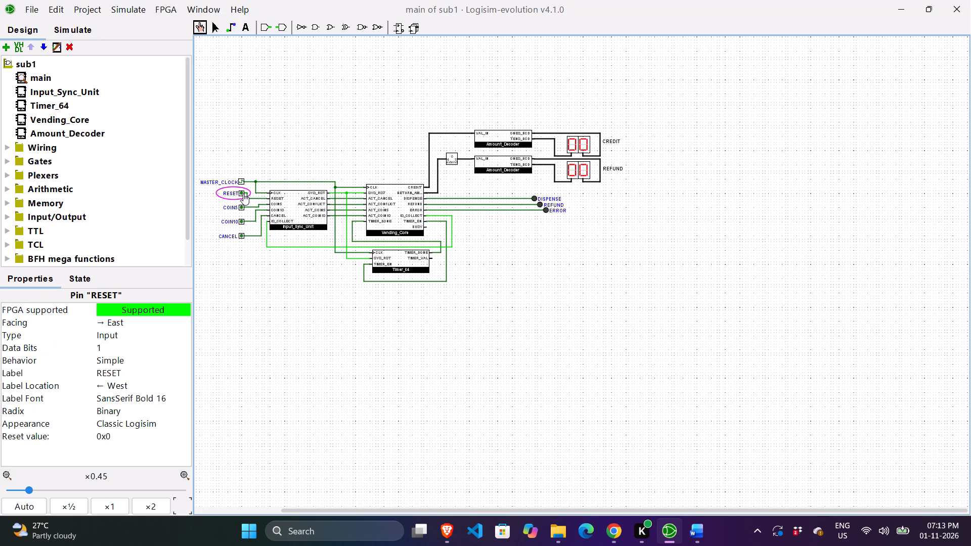
Start automatic clock ticking and set the COIN10 input pin to 1 in the main circuit.
key("ctrl+k")
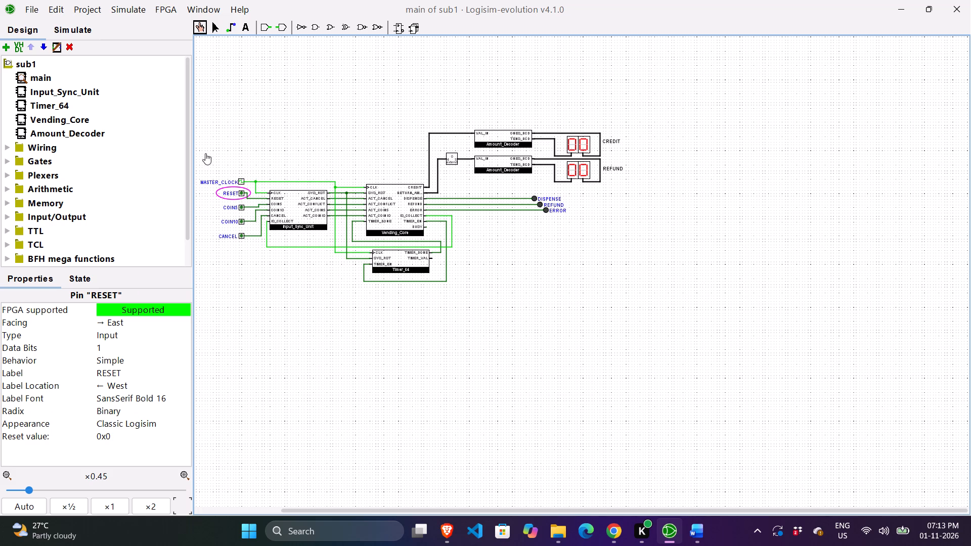
left_click(242, 218)
Capture a screenshot of the main circuit area, from the input pins to the CREDIT and REFUND displays.
key("Print")
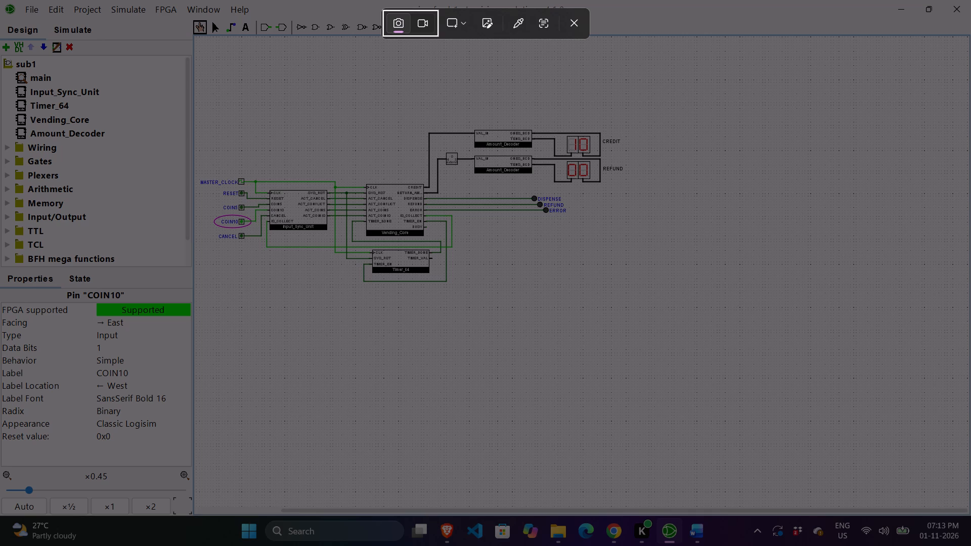
left_click_drag(199, 93, 517, 312)
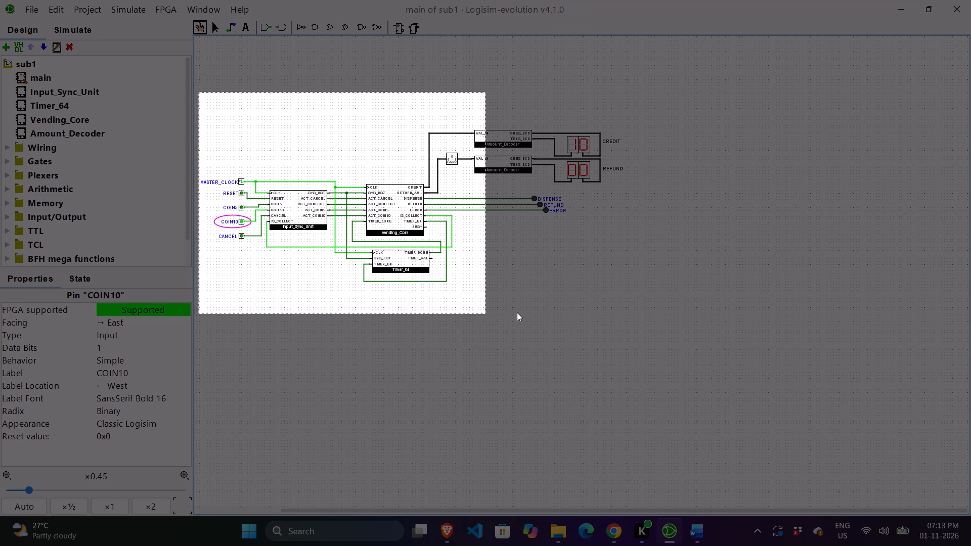
left_click_drag(517, 312, 634, 285)
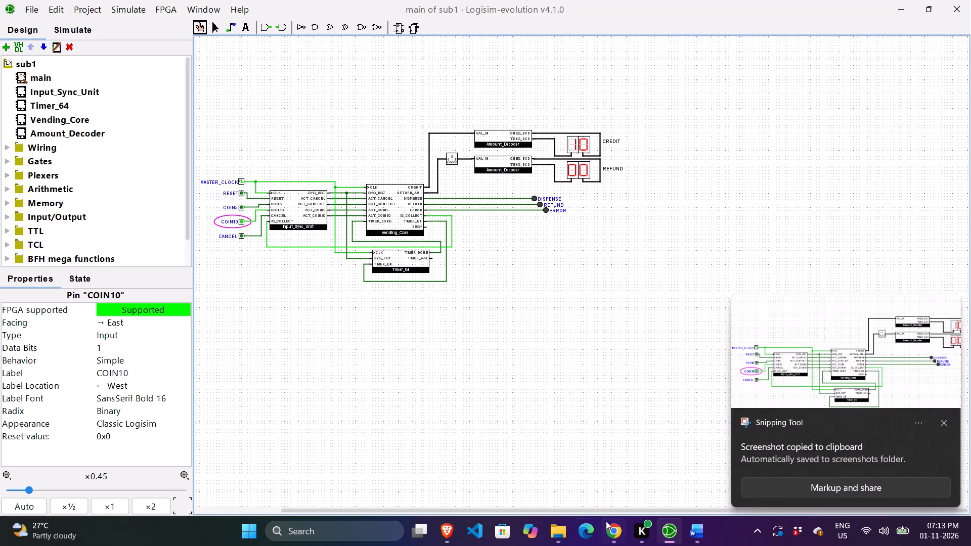
Switch to the Word report and paste the circuit screenshot on a new line below the 7.3 Demonstration C table.
left_click(612, 526)
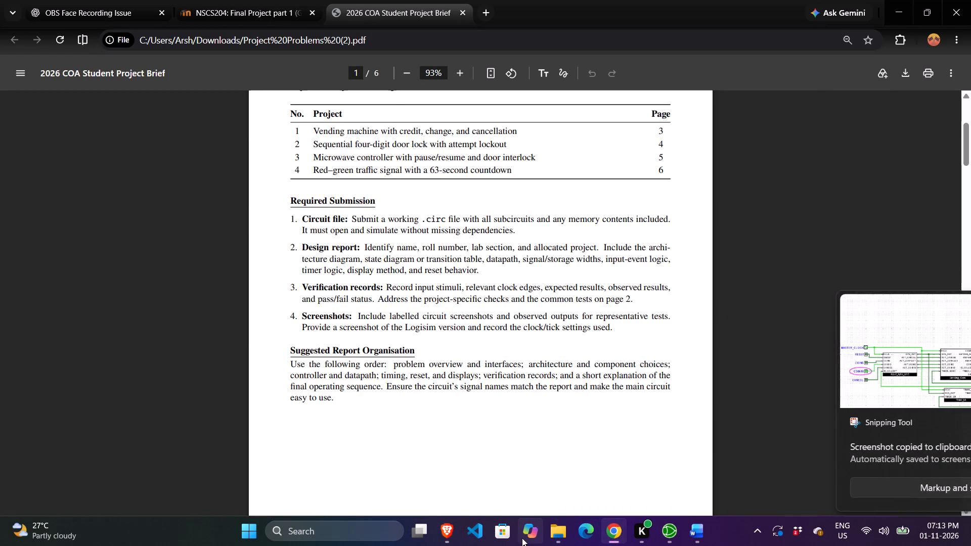
left_click(701, 530)
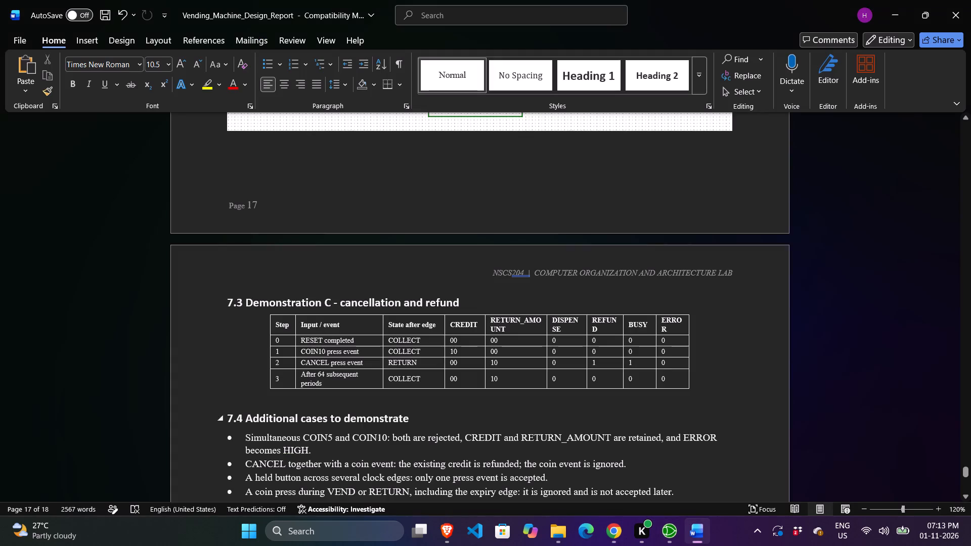
scroll(615, 396, "down", 2)
left_click(711, 313)
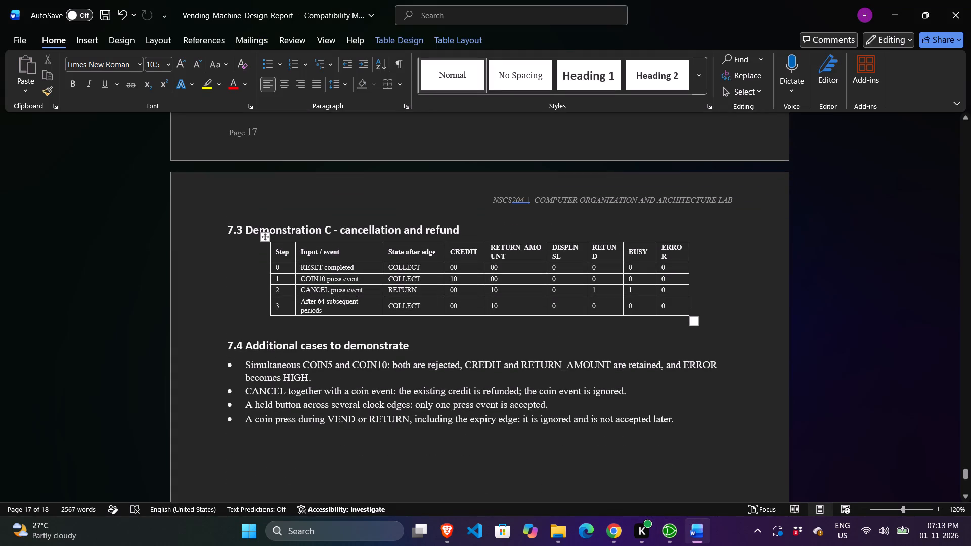
left_click(300, 328)
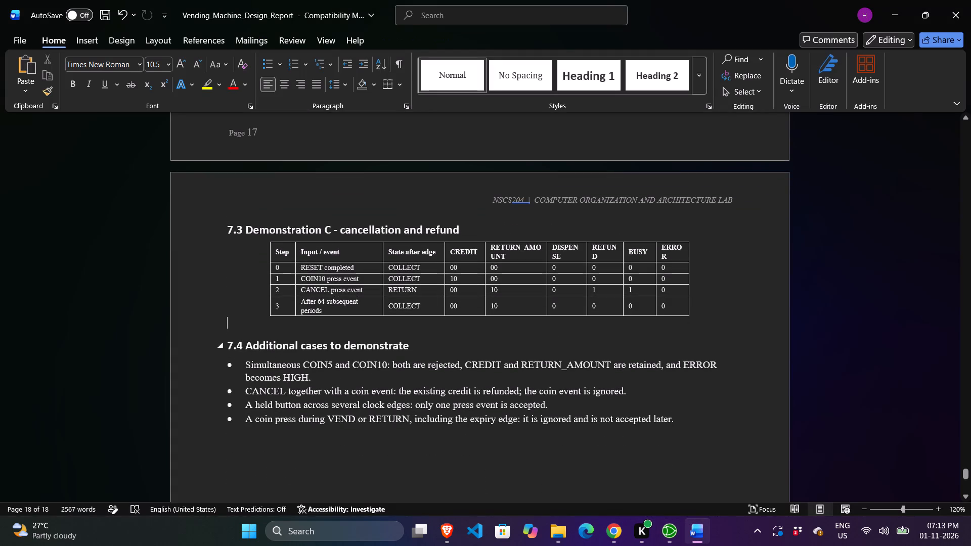
key("Return")
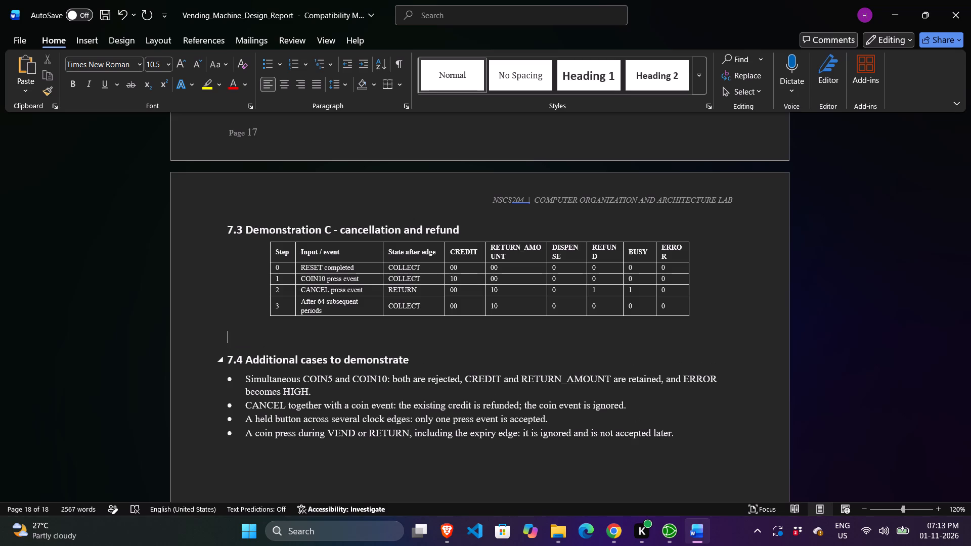
key("ctrl+v")
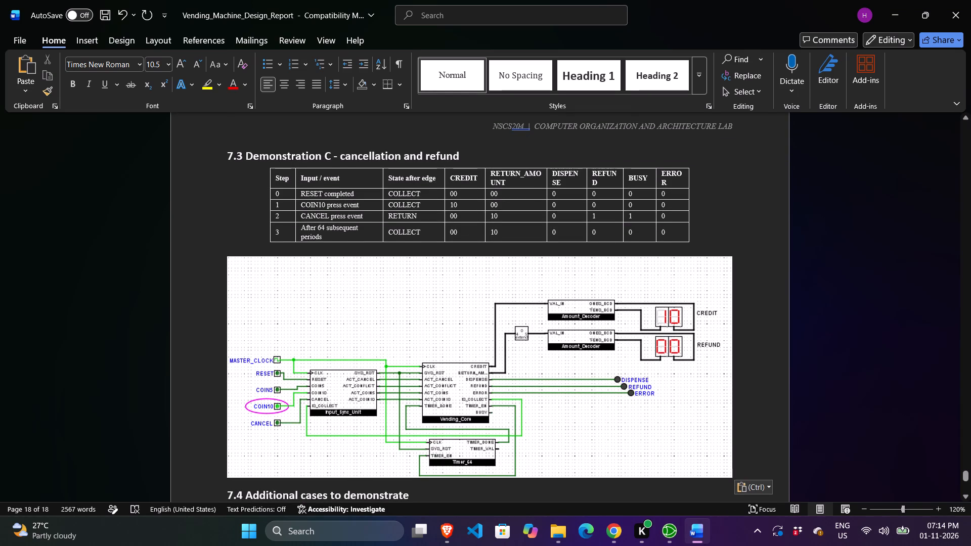
Insert three blank lines between the pasted Demonstration C screenshot and the 7.4 Additional cases heading.
scroll(333, 309, "down", 1)
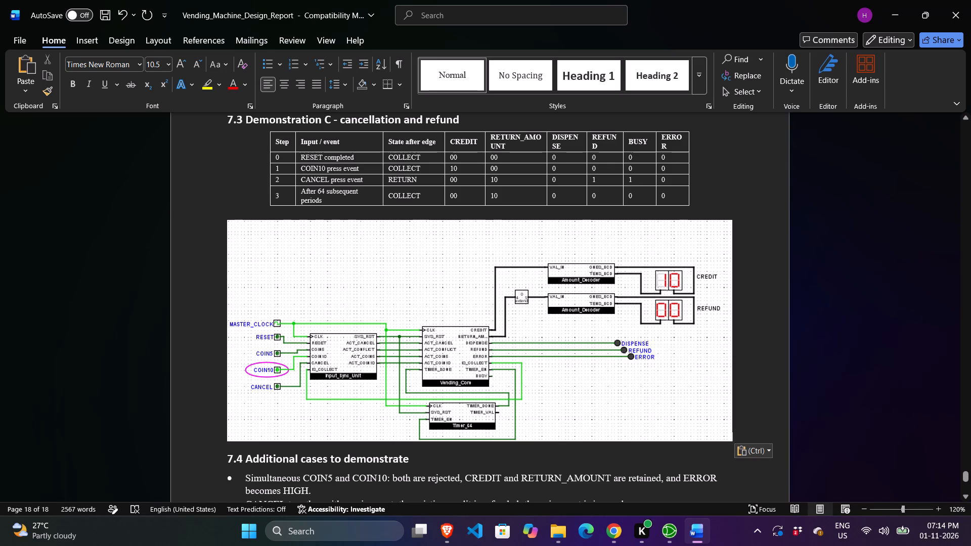
scroll(631, 300, "down", 4)
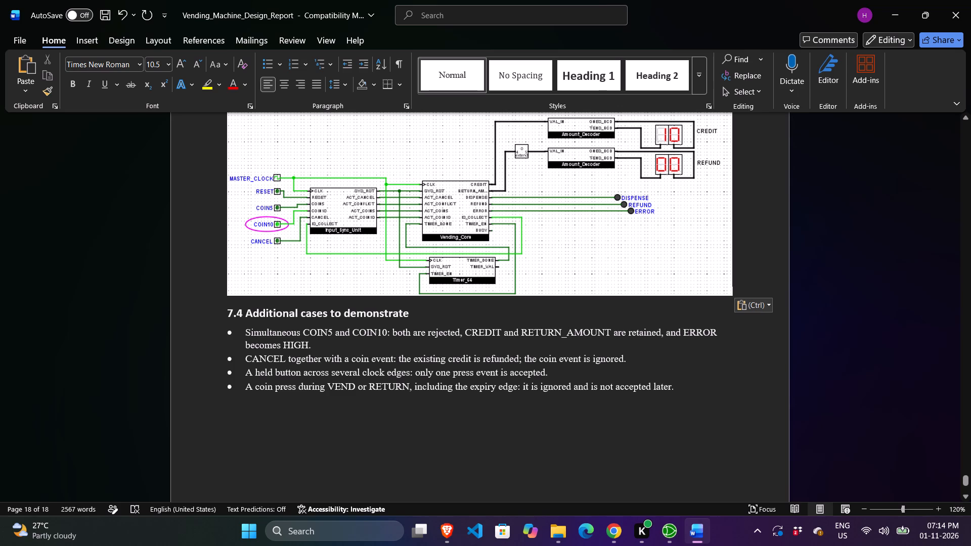
left_click(753, 287)
key("Return")
key("Return")
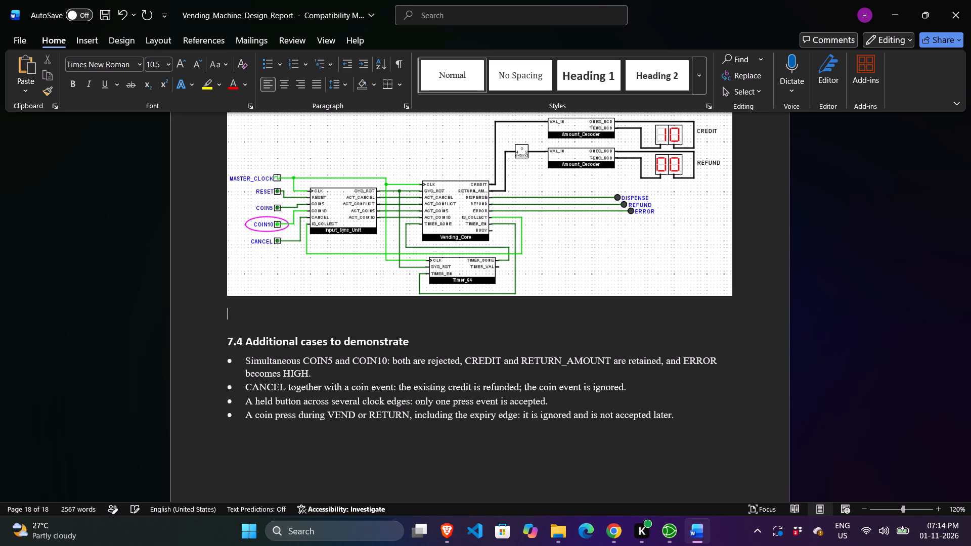
key("Return")
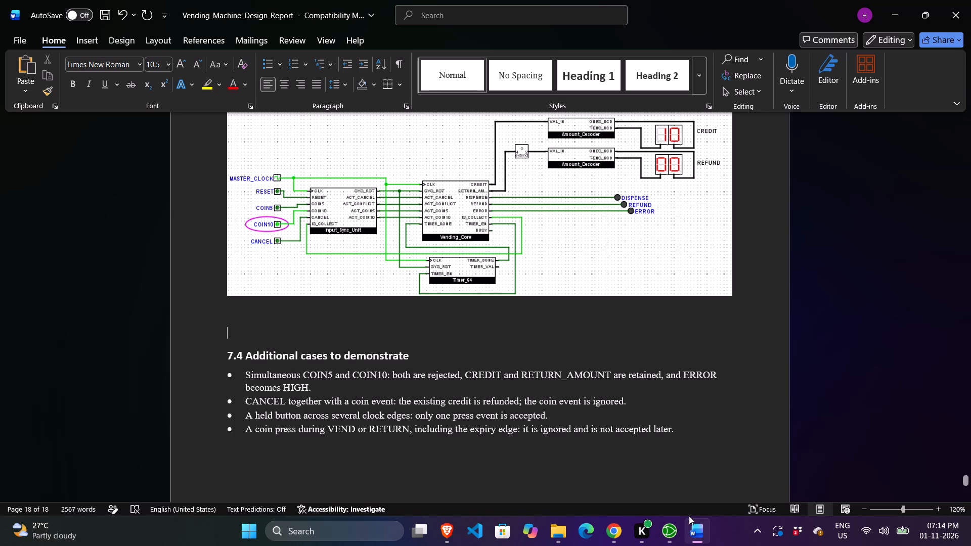
Switch back to the main circuit in Logisim-evolution.
left_click(671, 527)
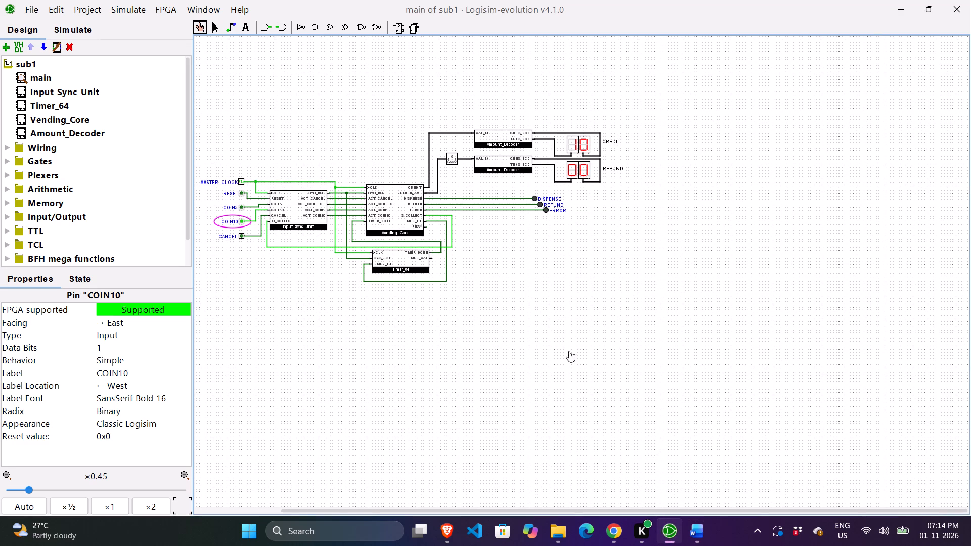
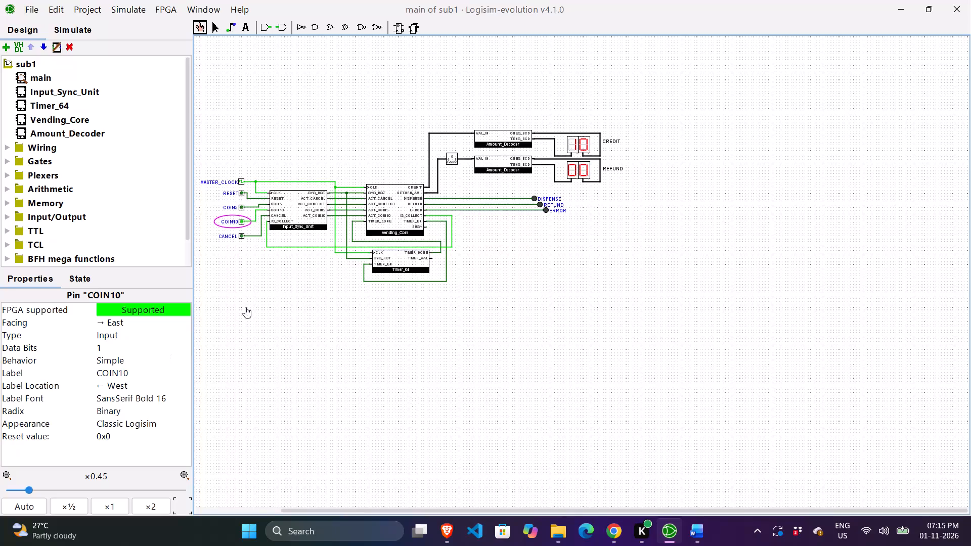
Turn the COIN10 input off and switch the CANCEL input on in the main circuit.
left_click(241, 219)
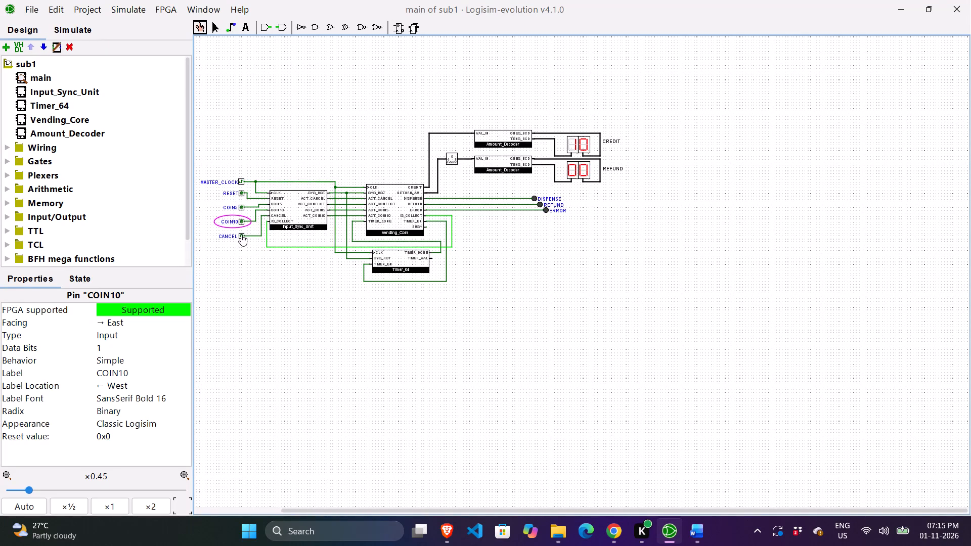
left_click(241, 234)
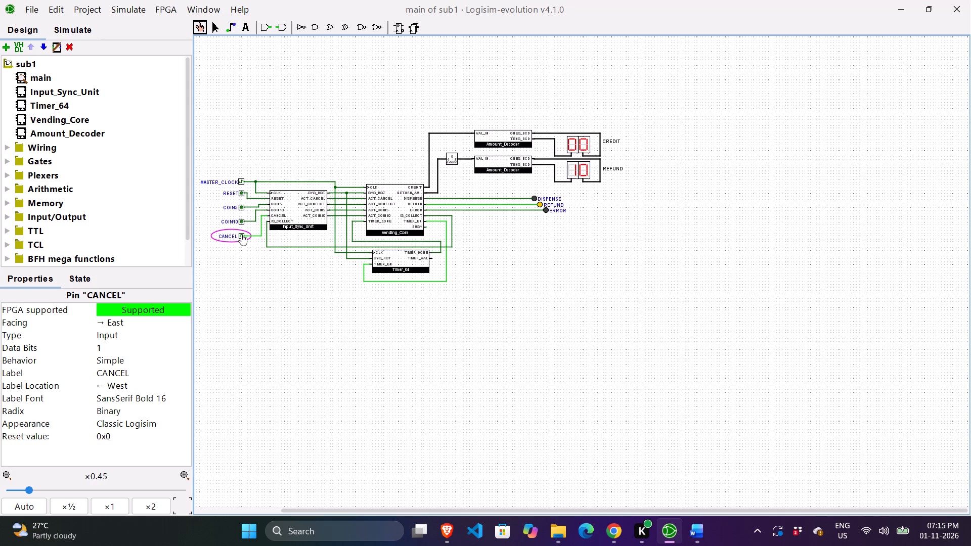
Capture a screenshot of the main circuit area, from the input pins to the CREDIT and REFUND displays.
key("F12")
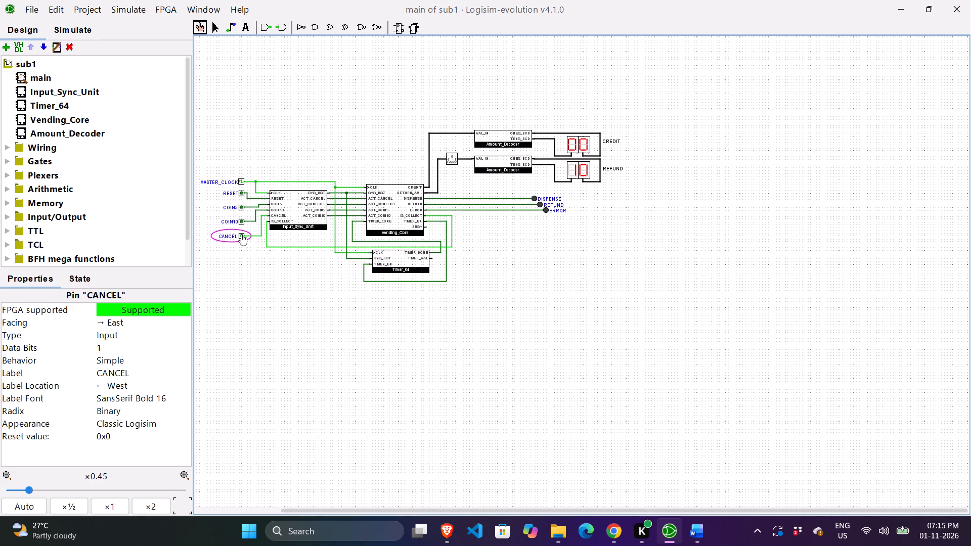
key("Print")
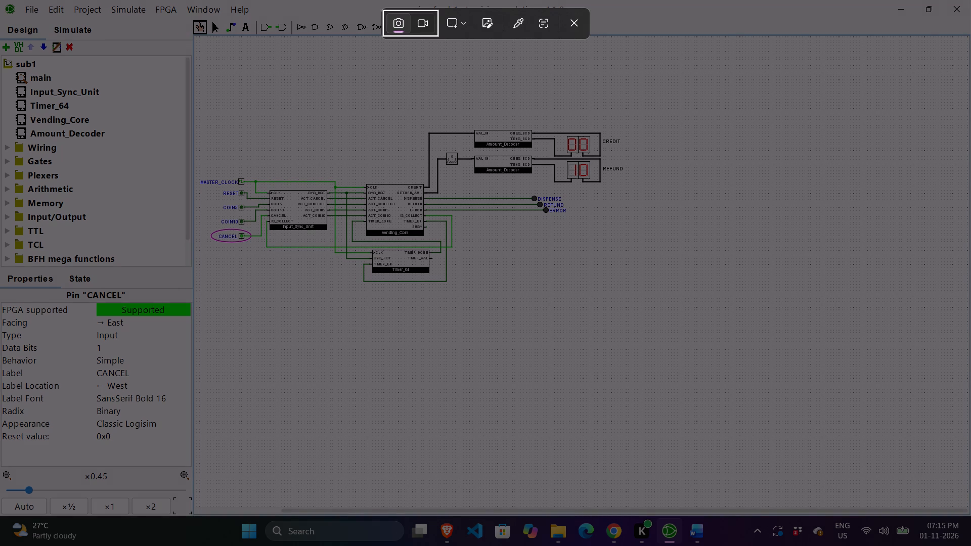
left_click_drag(202, 79, 634, 276)
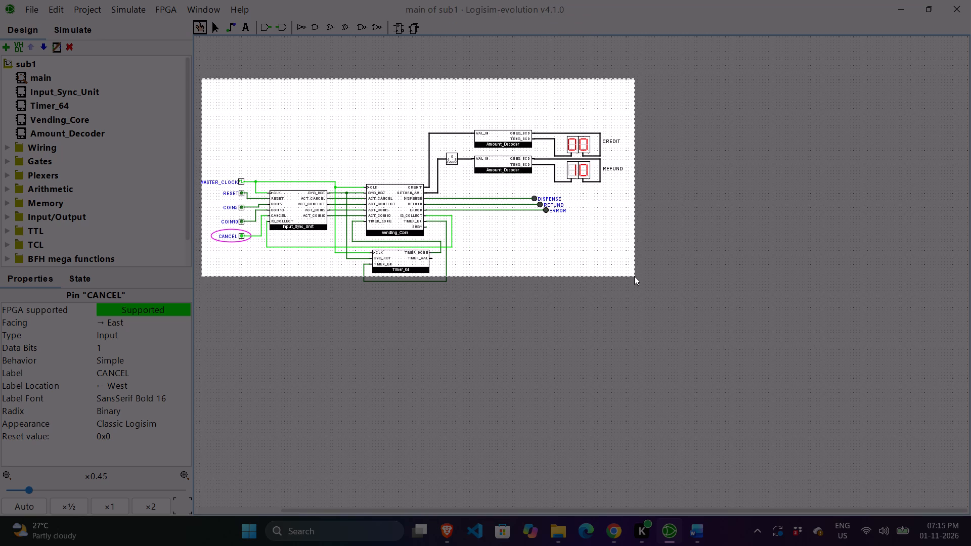
left_click_drag(634, 276, 640, 292)
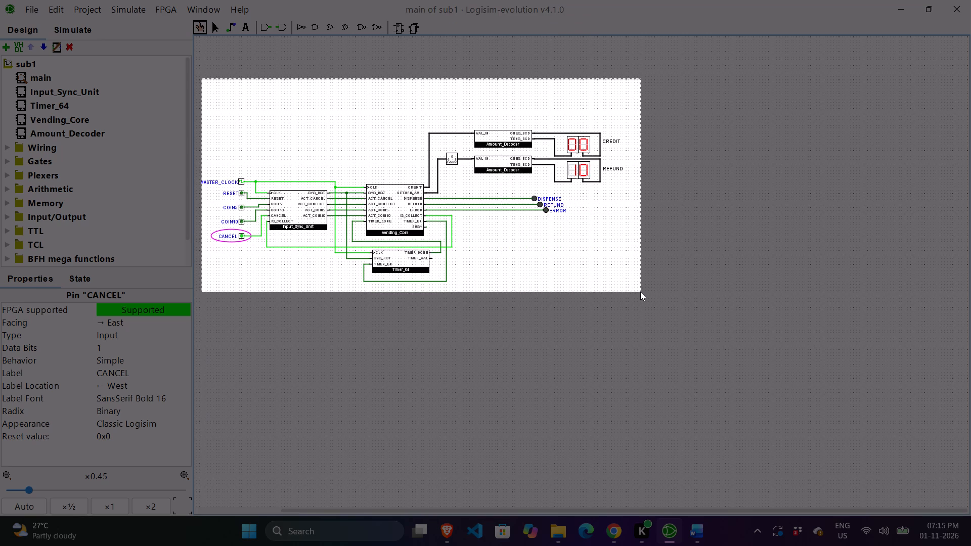
left_click_drag(640, 292, 632, 285)
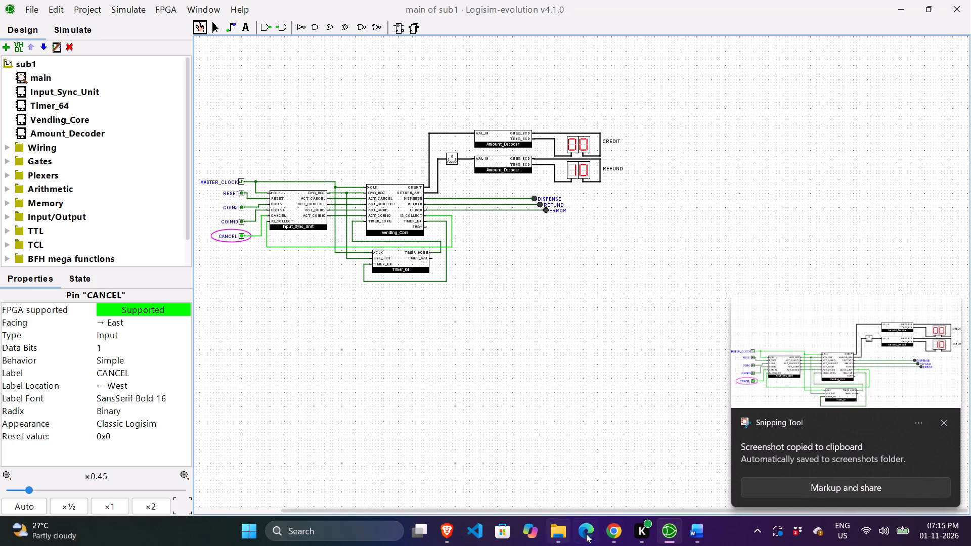
Switch to the Word report and paste the cancellation screenshot below the first Demonstration C screenshot, above the 7.4 Additional cases heading.
left_click(711, 544)
left_click(695, 537)
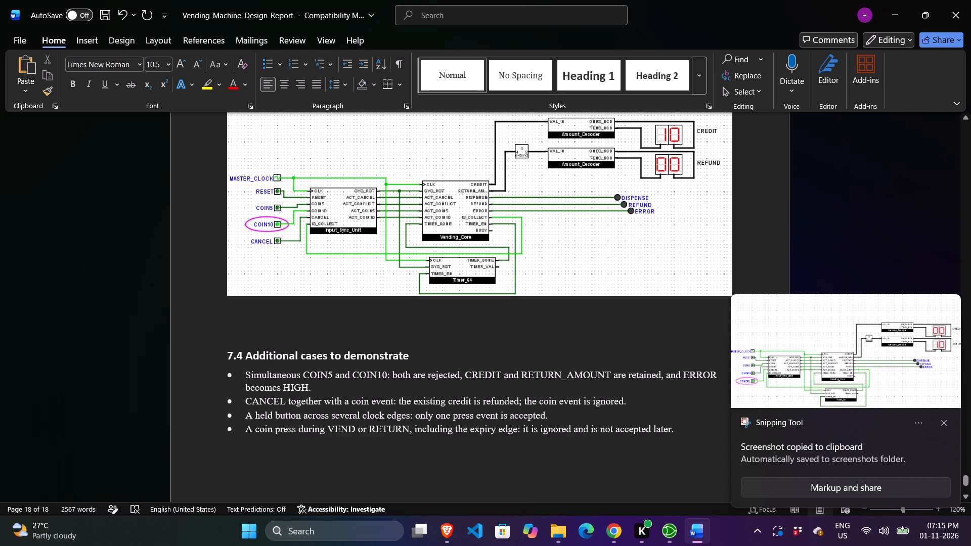
scroll(620, 242, "down", 1)
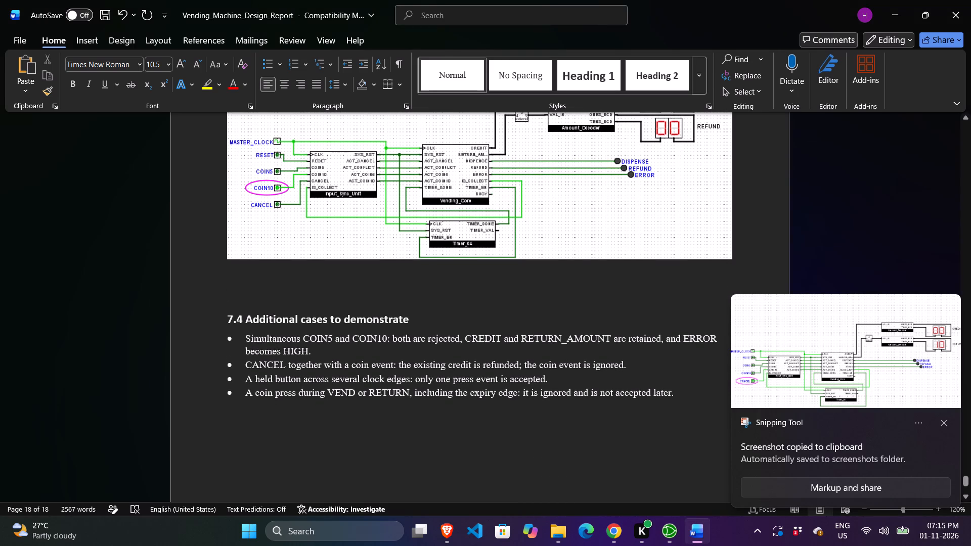
key("ctrl+v")
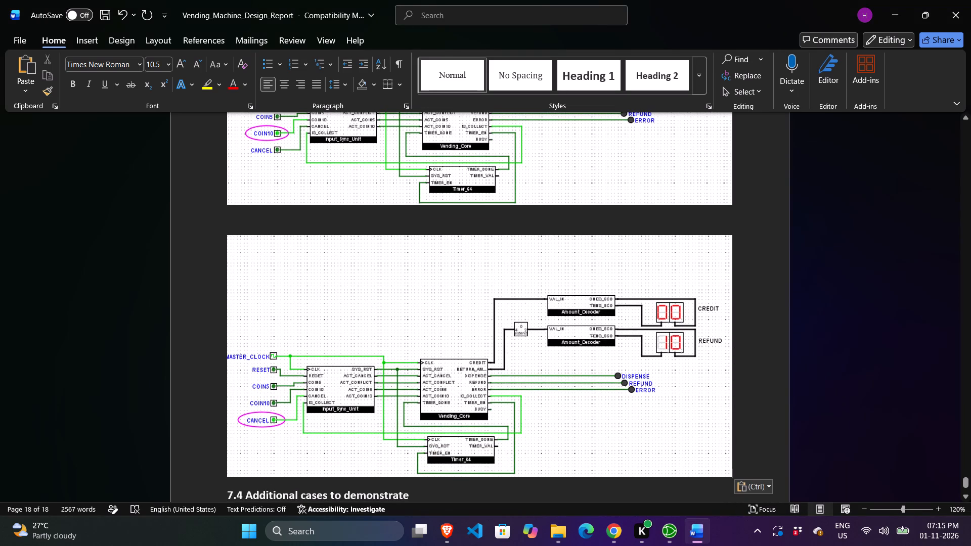
scroll(426, 331, "down", 6)
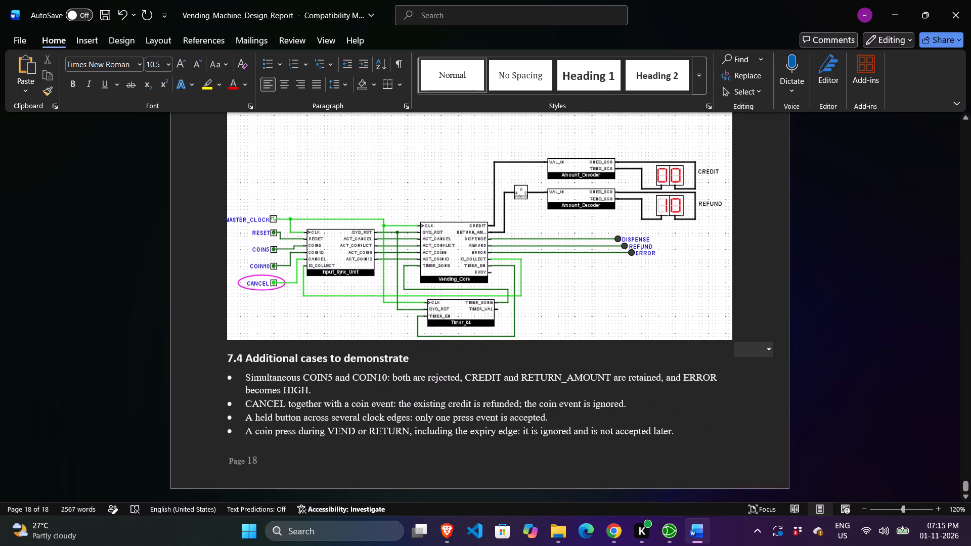
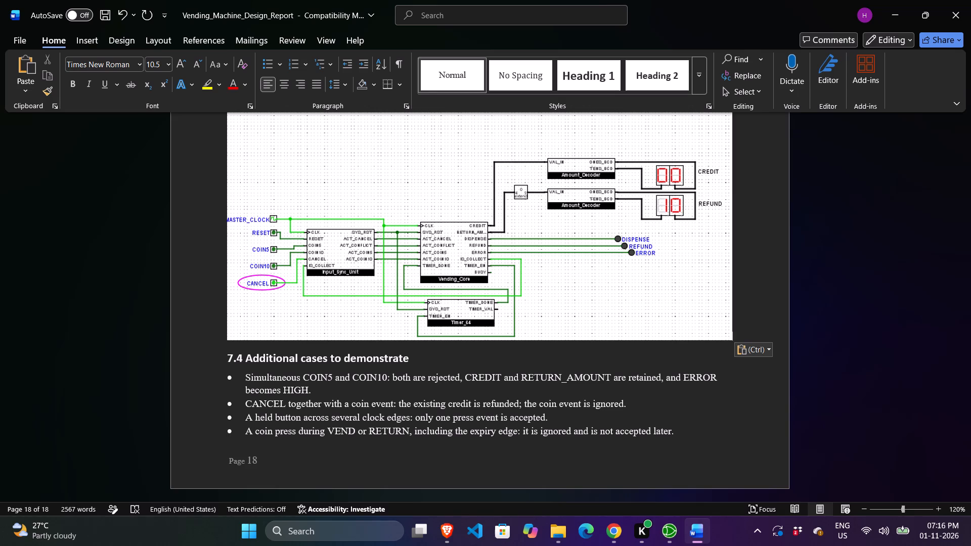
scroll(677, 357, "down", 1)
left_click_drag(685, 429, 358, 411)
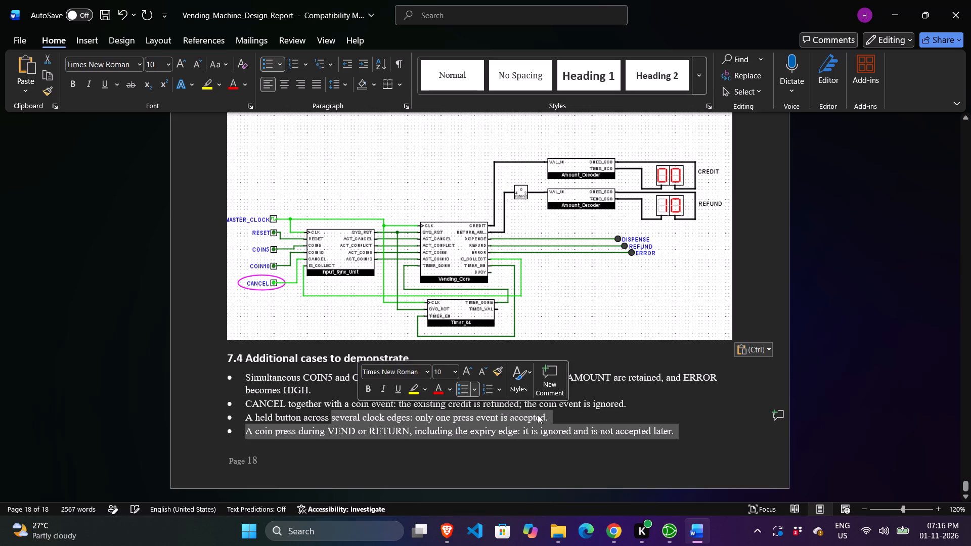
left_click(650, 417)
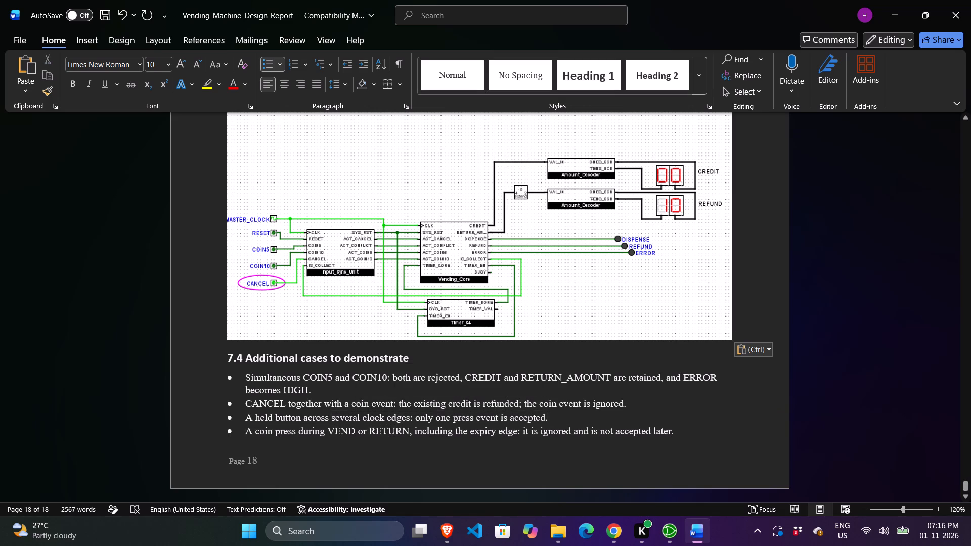
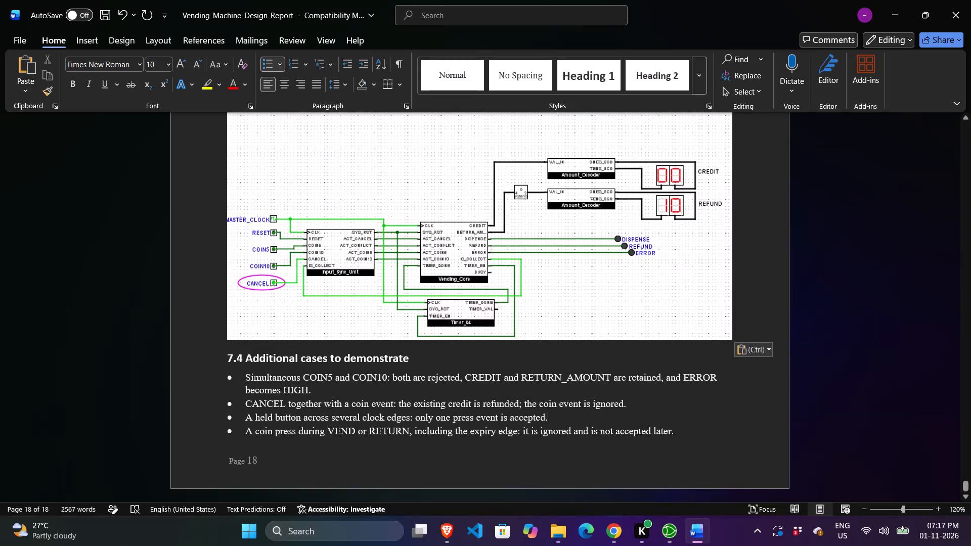
Review the section 7 demonstration tables and circuit screenshots, working back to the 6.1 Conclusion.
scroll(739, 383, "up", 16)
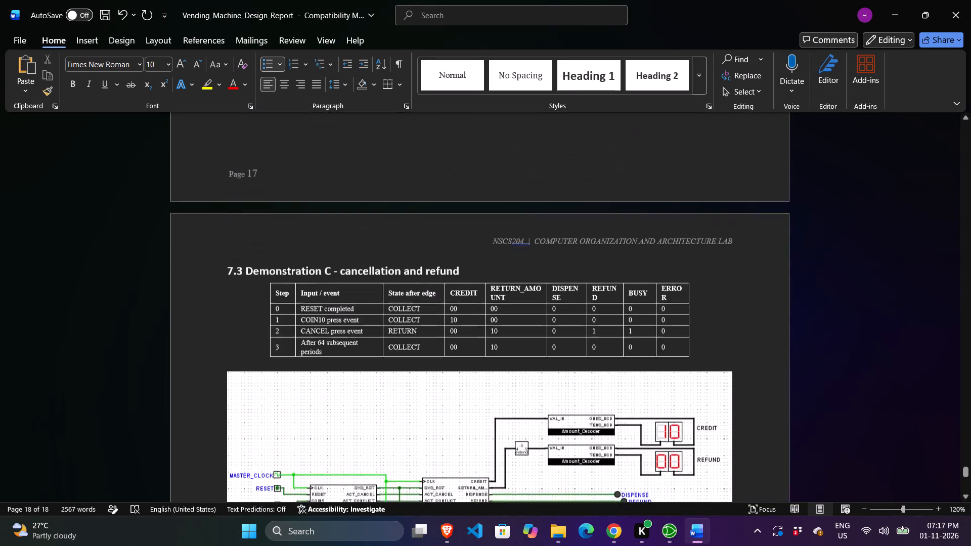
scroll(751, 378, "up", 17)
scroll(750, 377, "up", 6)
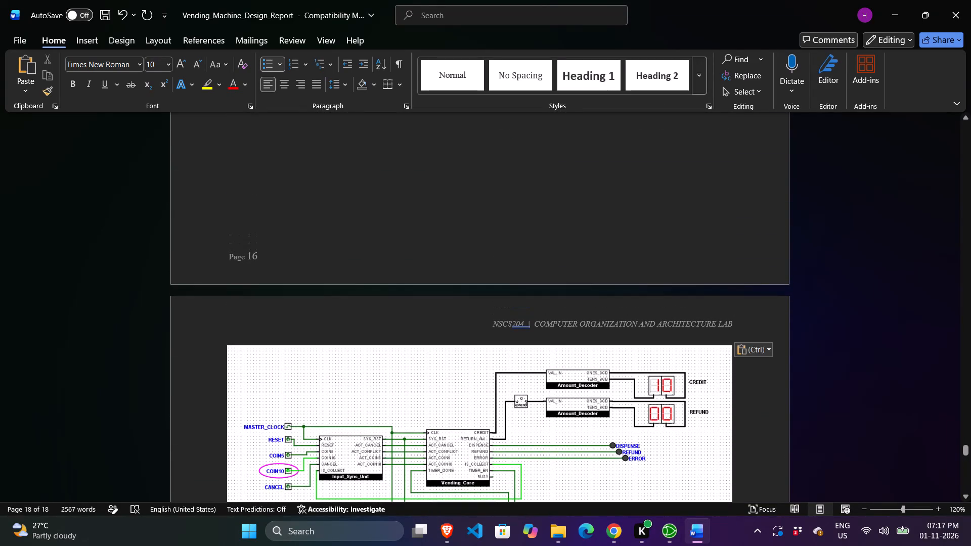
scroll(750, 377, "up", 4)
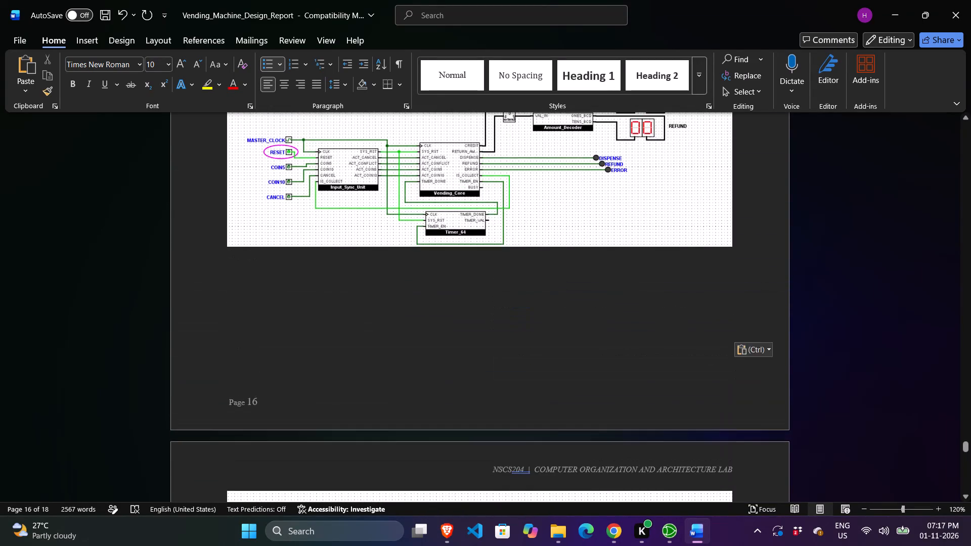
scroll(750, 377, "up", 10)
scroll(750, 377, "up", 13)
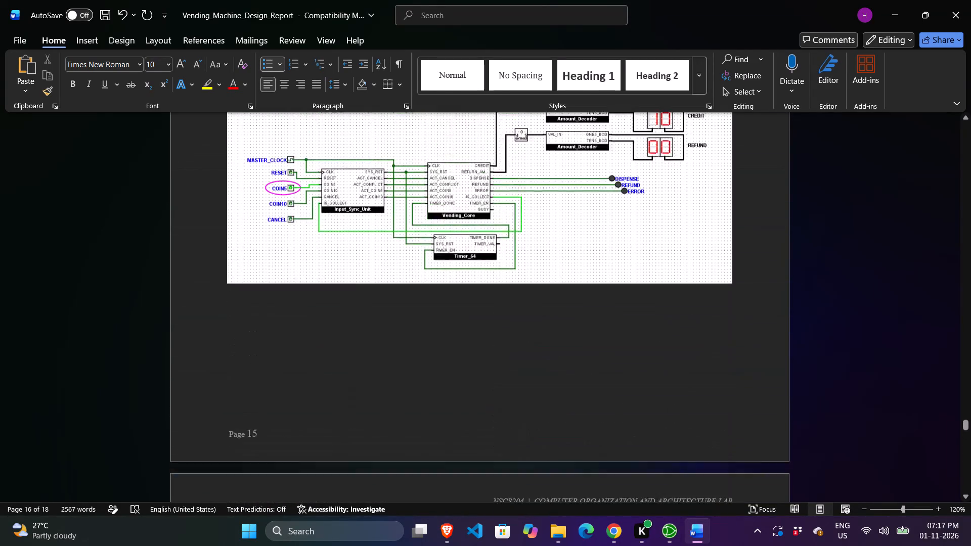
scroll(750, 377, "up", 20)
scroll(750, 377, "up", 12)
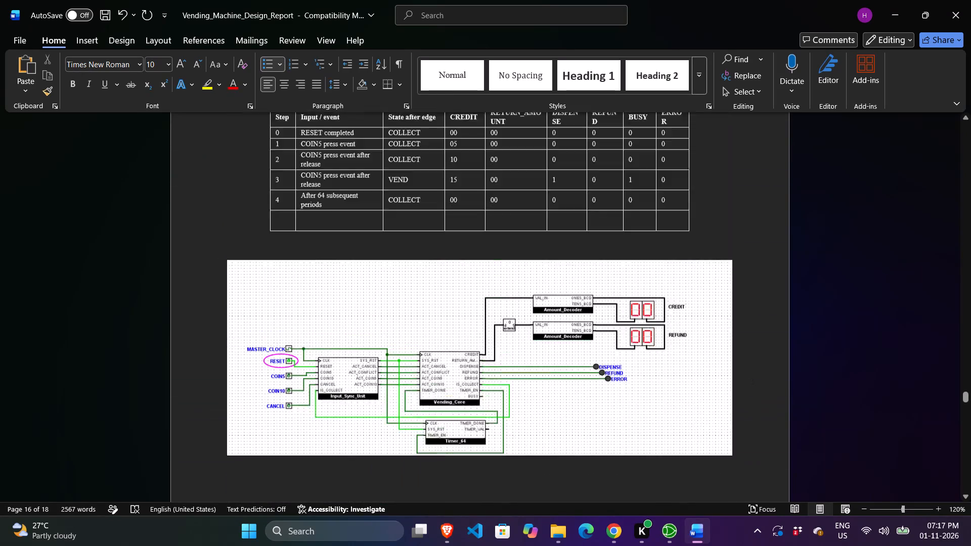
scroll(750, 377, "up", 6)
scroll(672, 259, "up", 12)
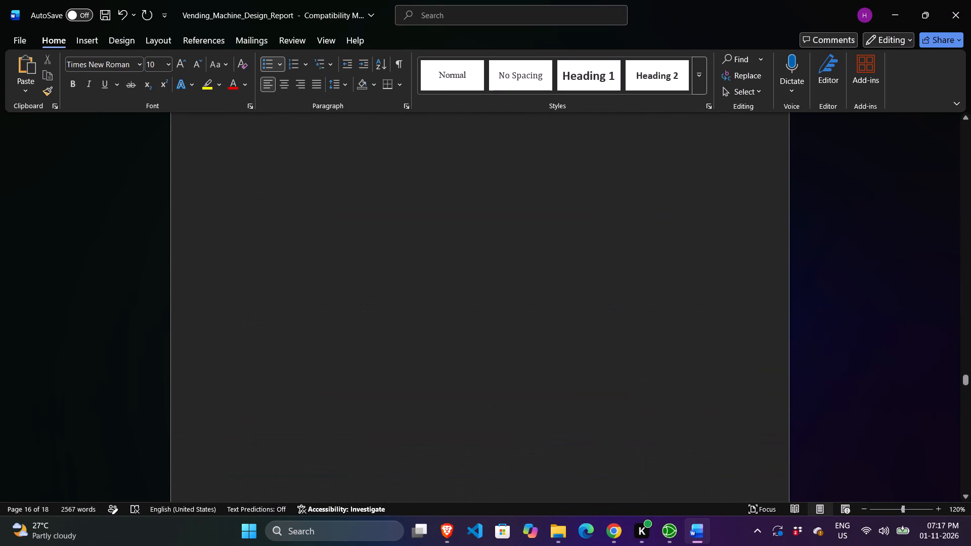
scroll(736, 310, "up", 4)
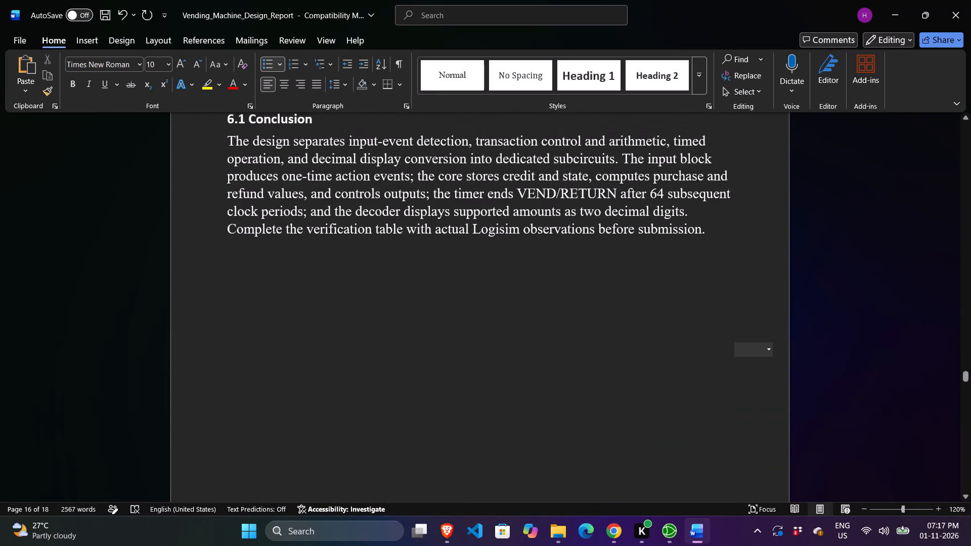
scroll(739, 316, "up", 3)
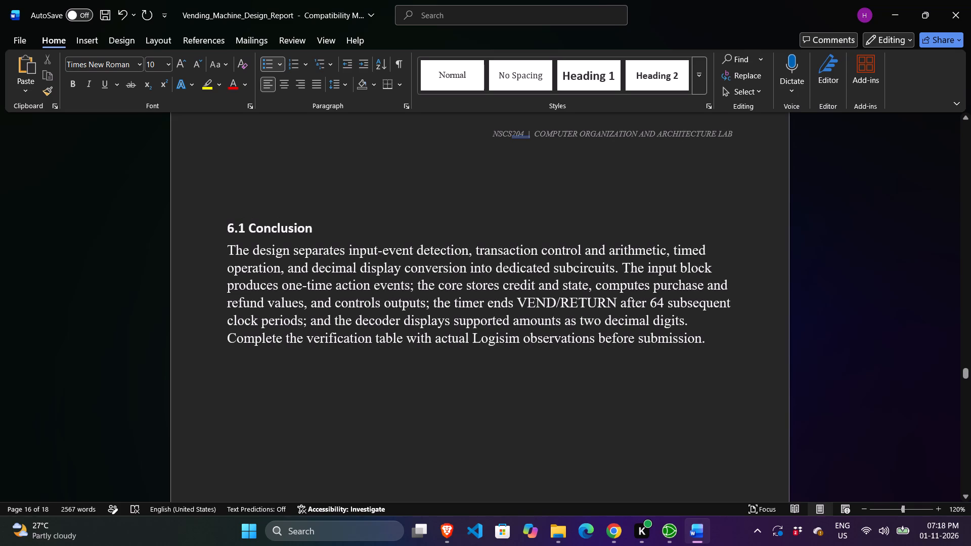
left_click(238, 416)
scroll(505, 360, "up", 2)
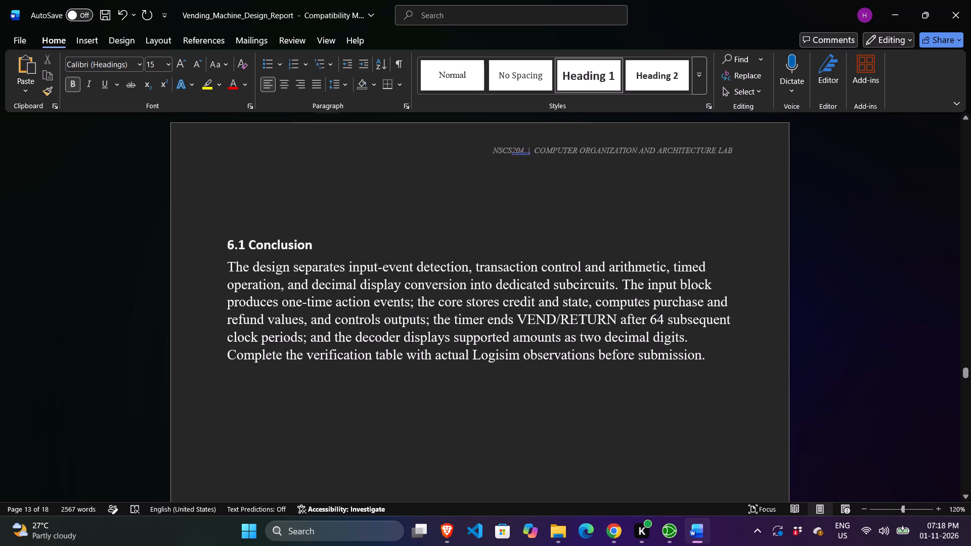
Examine the circuit figures and captions before the conclusion, including the Amount Decoder, Timer and Input_Sync_Unit.
scroll(505, 360, "up", 7)
scroll(498, 258, "up", 11)
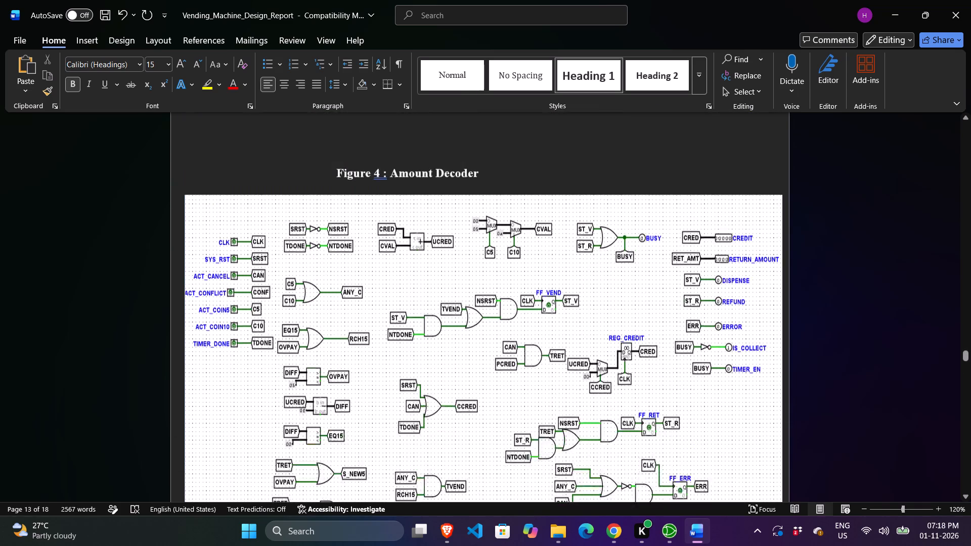
scroll(666, 230, "down", 2)
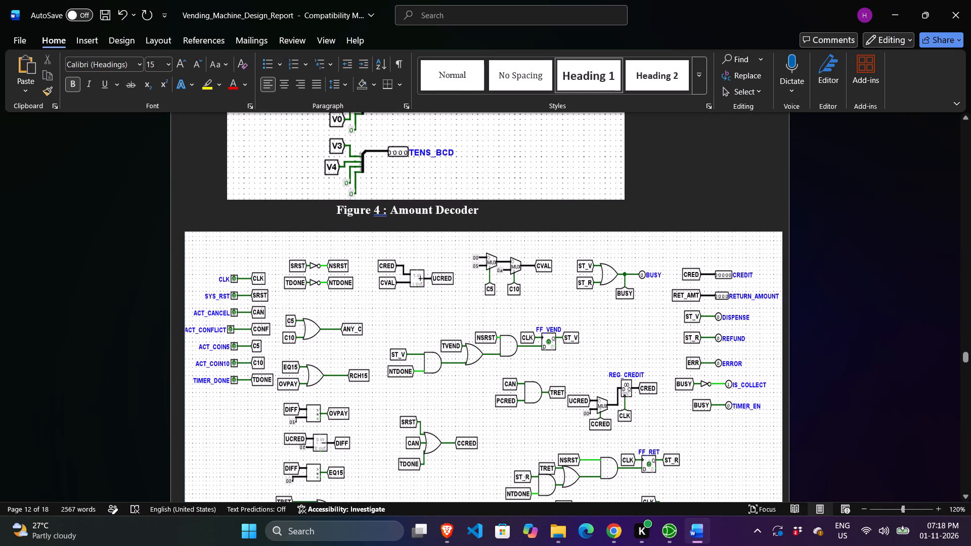
left_click_drag(968, 355, 968, 349)
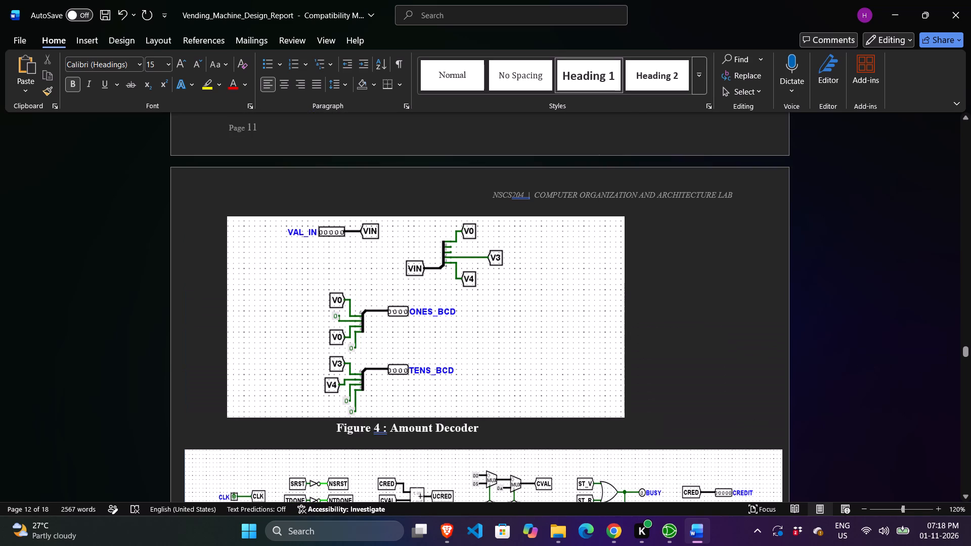
scroll(829, 329, "up", 6)
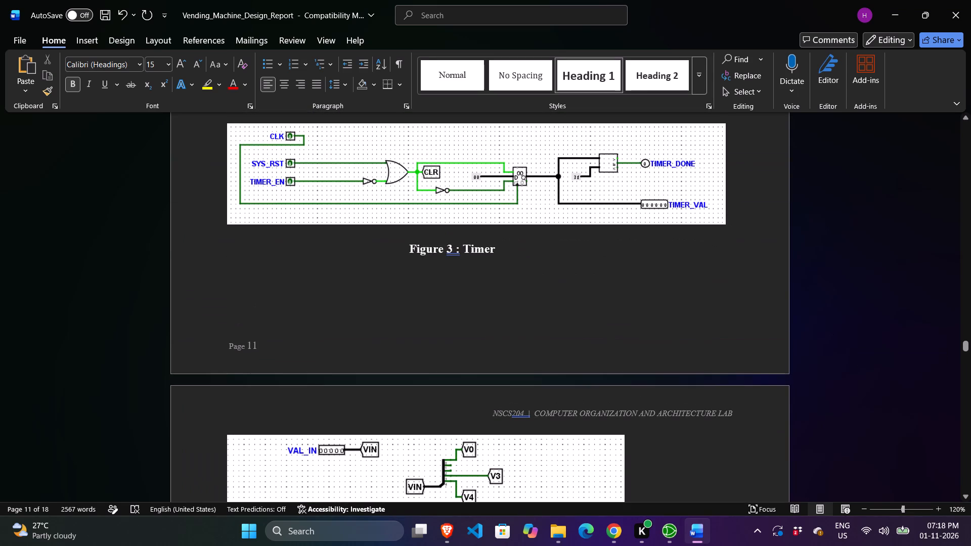
scroll(825, 326, "up", 6)
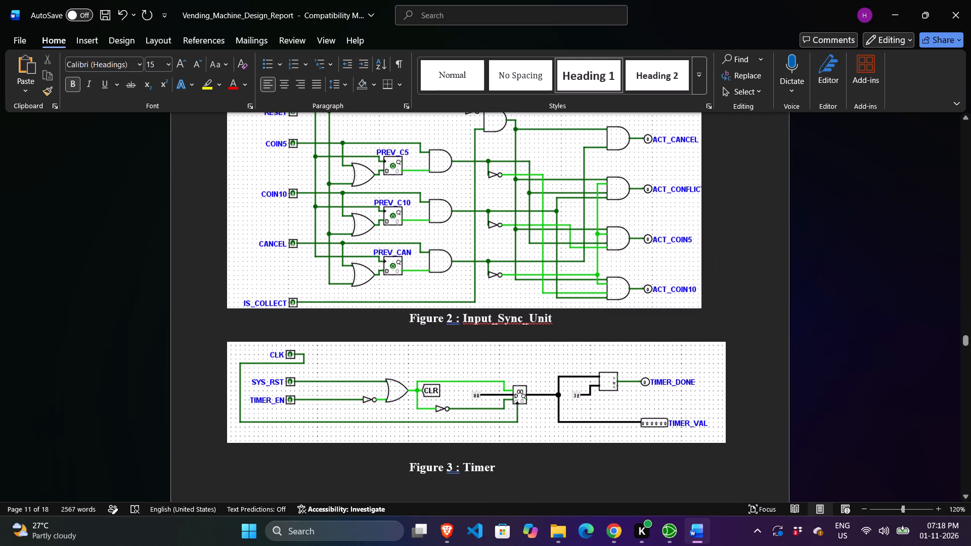
scroll(825, 326, "up", 7)
scroll(831, 139, "up", 12)
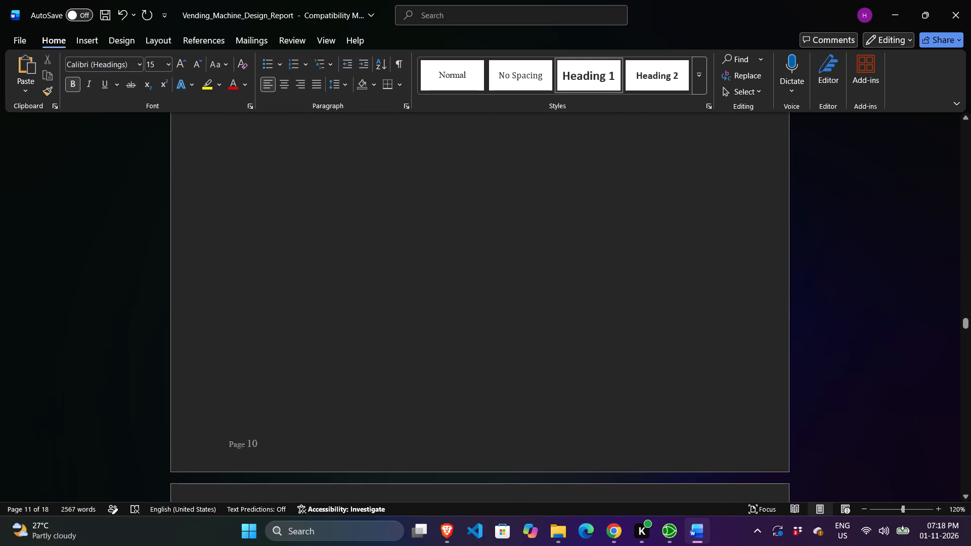
Check the verification records table and the reset, input-event, controller and component sections that precede it.
scroll(776, 239, "up", 14)
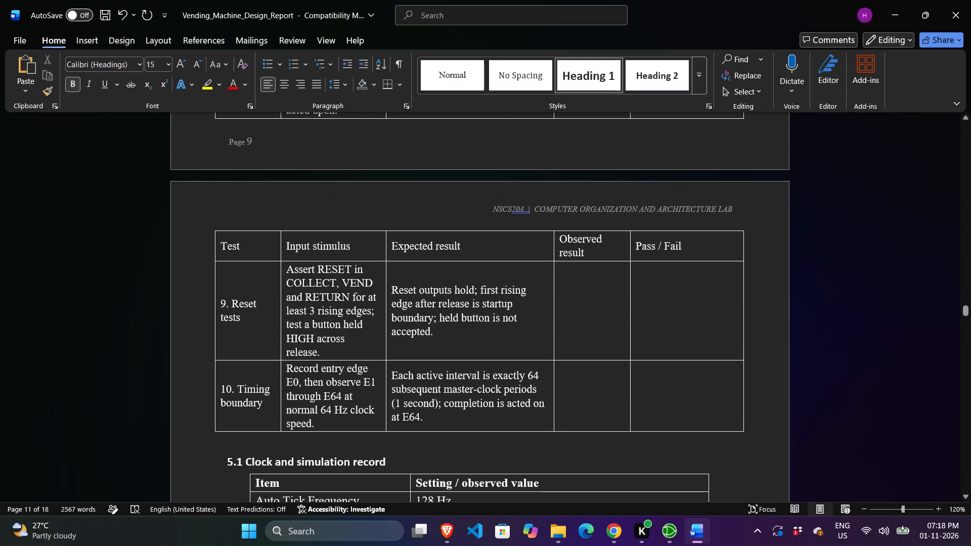
scroll(763, 252, "up", 14)
scroll(763, 203, "up", 7)
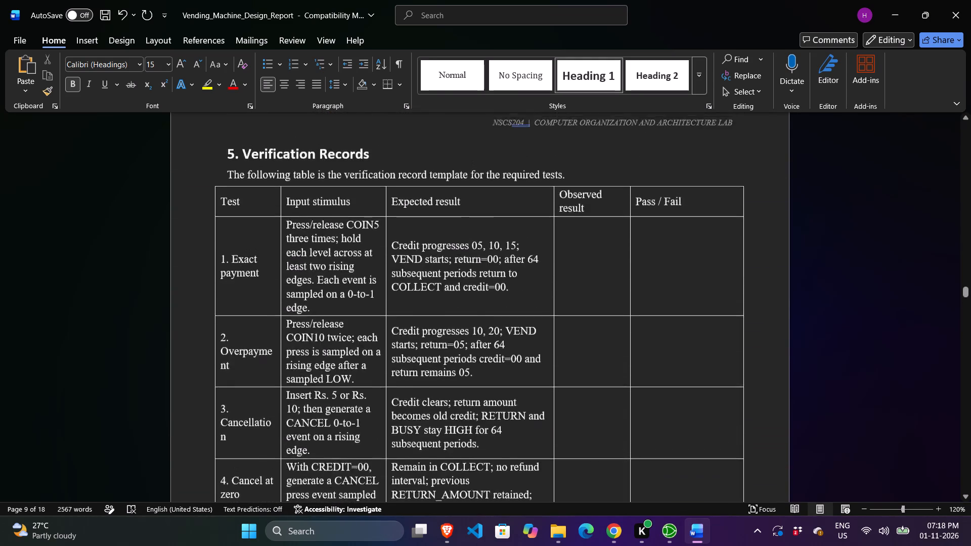
scroll(763, 203, "up", 17)
scroll(853, 14, "up", 4)
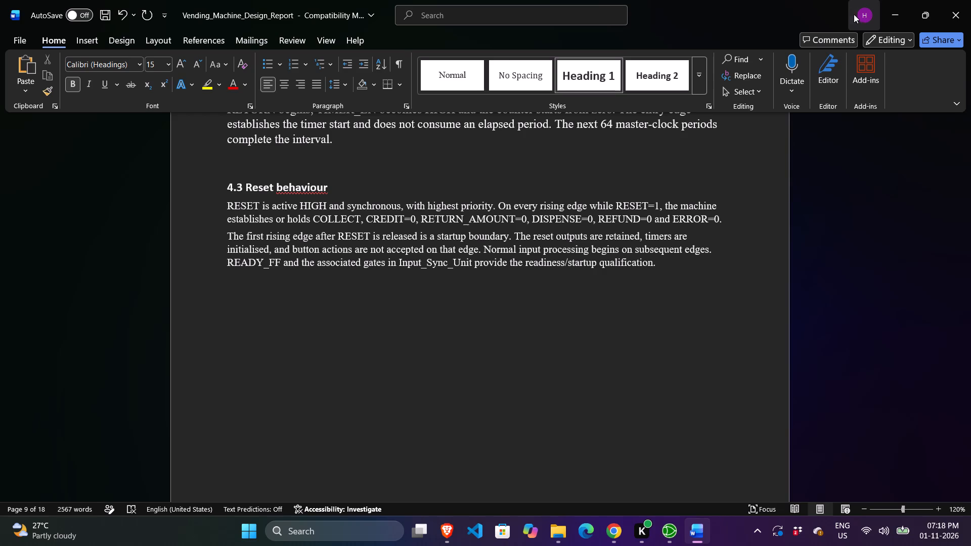
scroll(668, 241, "up", 17)
scroll(697, 348, "up", 4)
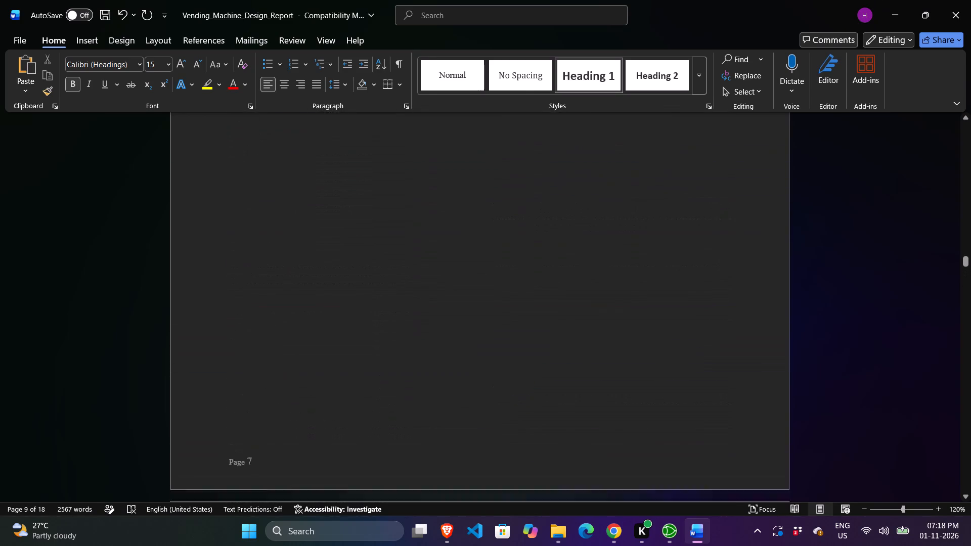
scroll(697, 348, "up", 20)
scroll(697, 348, "up", 3)
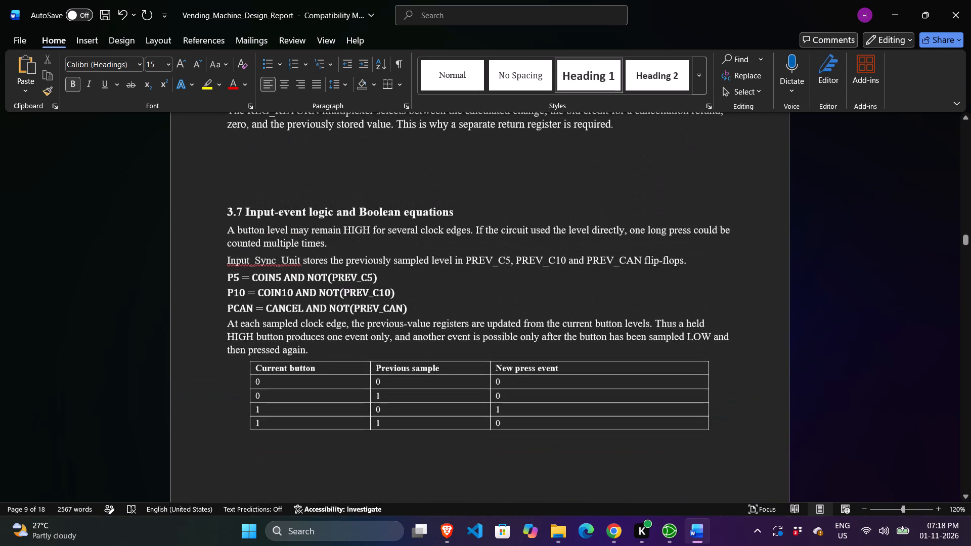
scroll(852, 198, "up", 19)
scroll(852, 198, "up", 9)
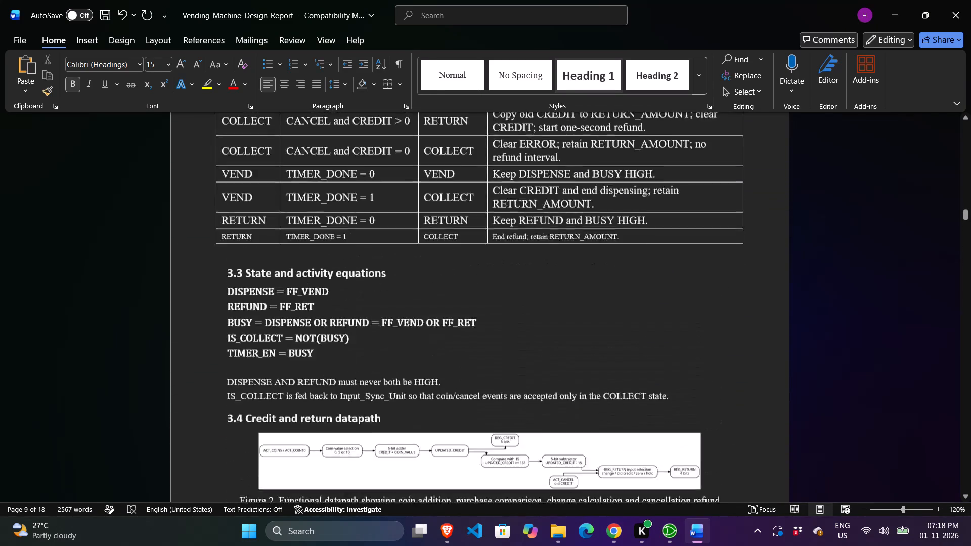
scroll(852, 198, "up", 18)
scroll(852, 198, "up", 7)
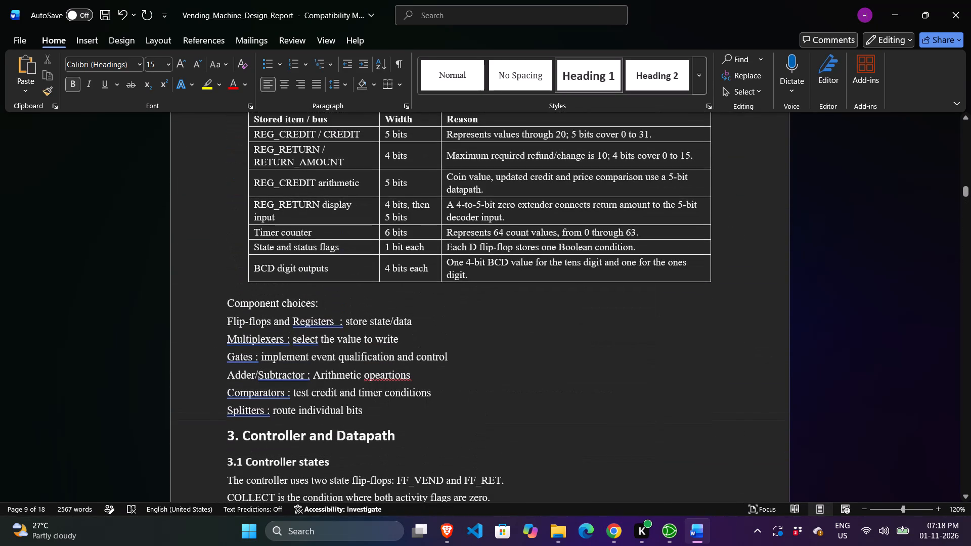
Change the "Lab Section" label on the report's cover page to "Lab Group".
left_click_drag(965, 190, 970, 66)
scroll(740, 274, "down", 5)
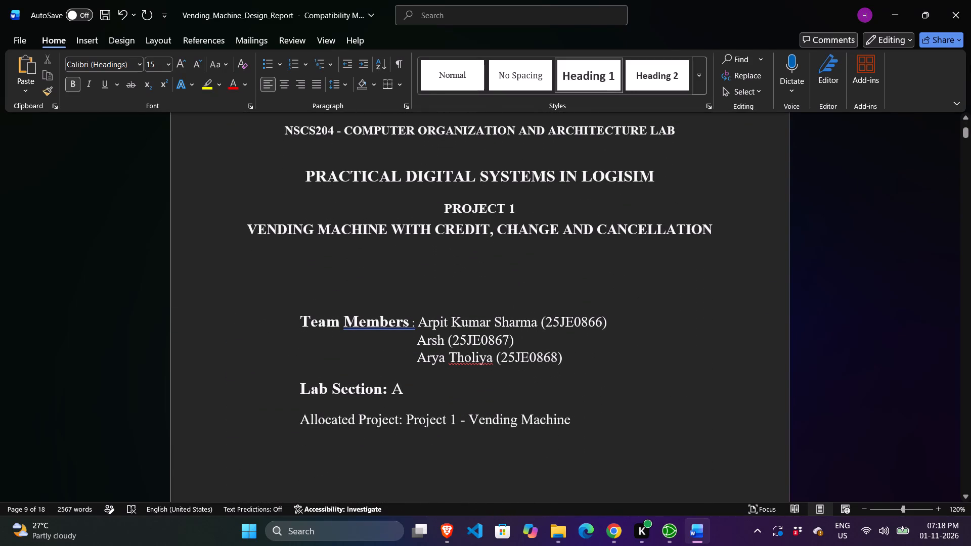
scroll(704, 256, "down", 2)
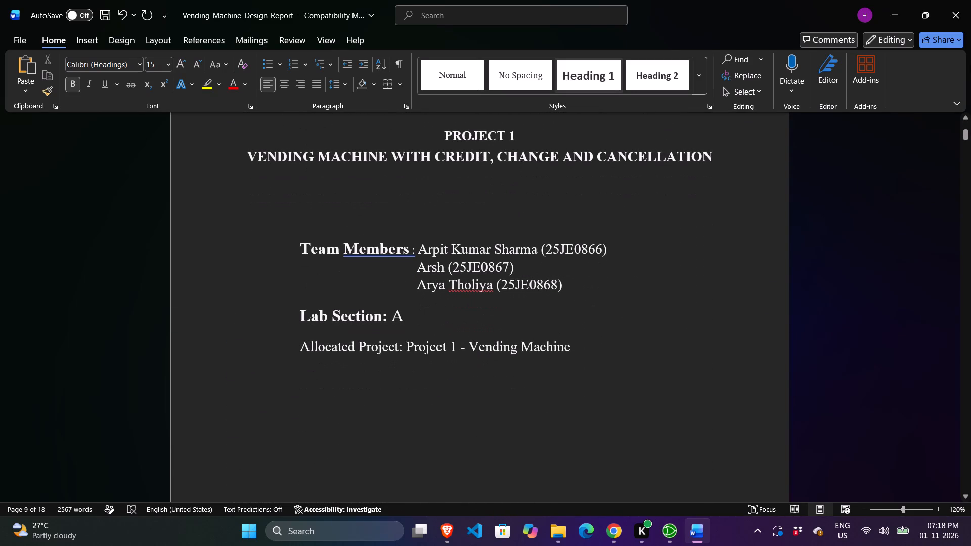
scroll(708, 248, "down", 7)
scroll(719, 242, "up", 6)
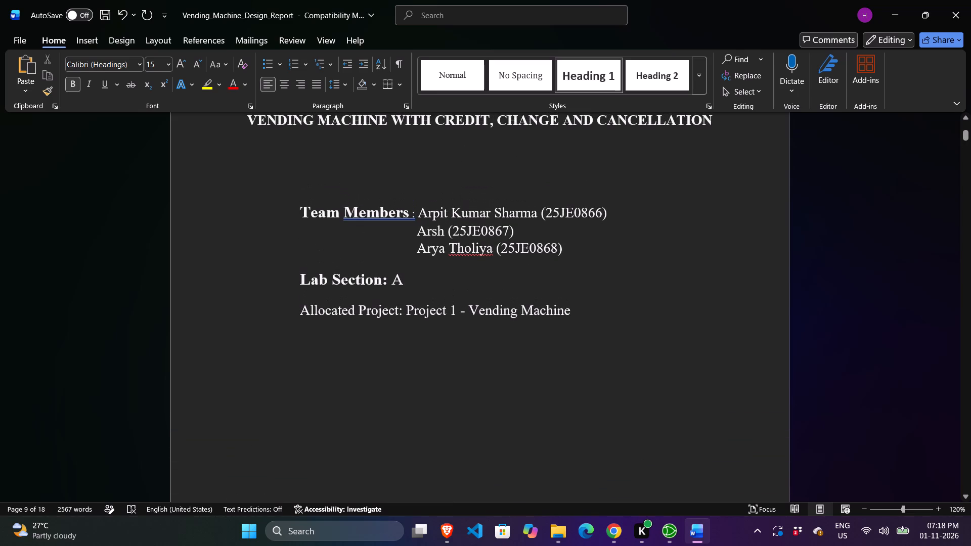
left_click(384, 283)
key("ctrl+BackSpace")
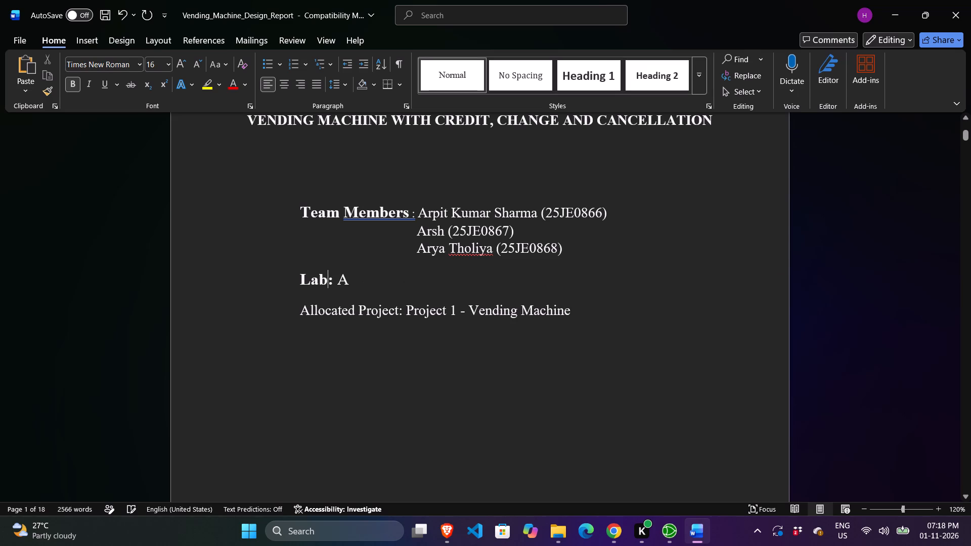
key("space")
type("Group")
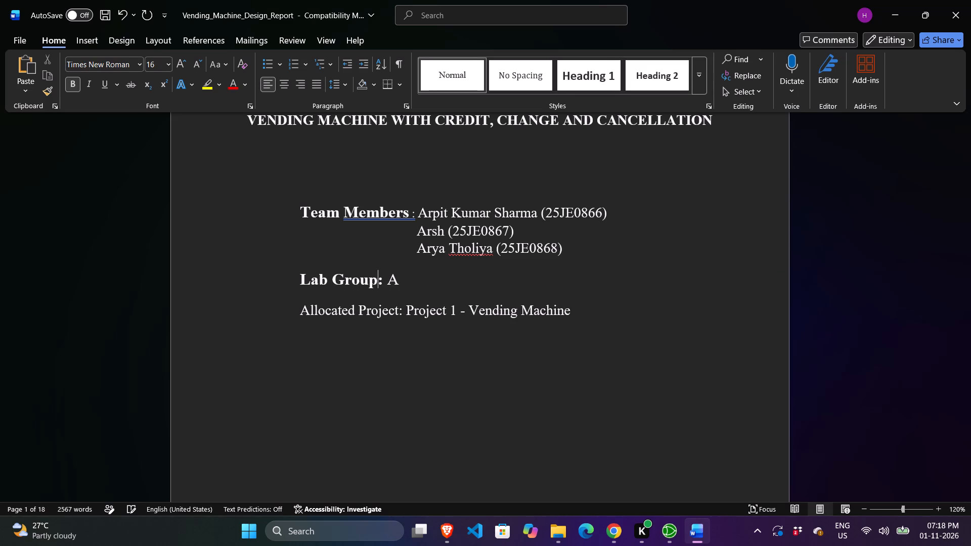
Review the Problem Overview section's operating requirements and external input and output interface tables.
scroll(675, 256, "up", 2)
scroll(731, 325, "down", 9)
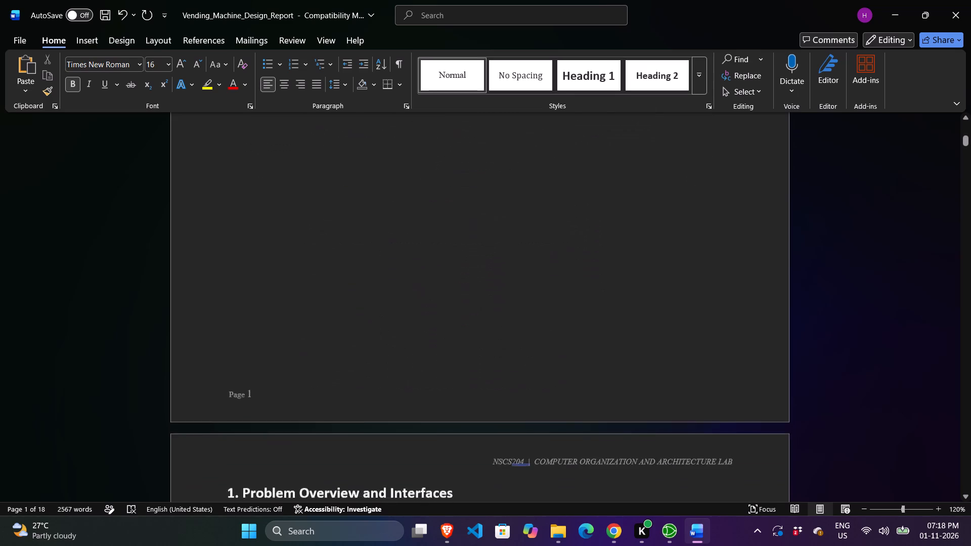
scroll(686, 377, "down", 7)
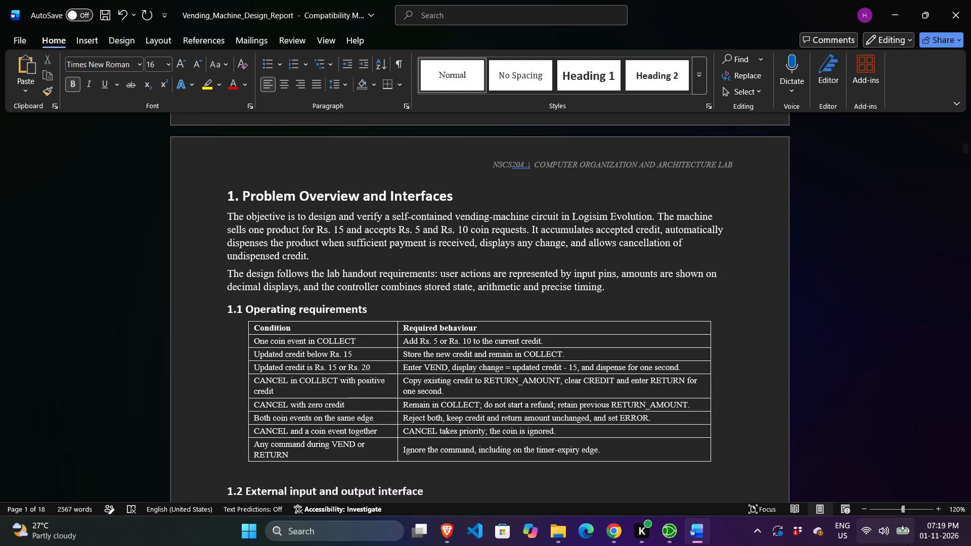
scroll(559, 255, "down", 5)
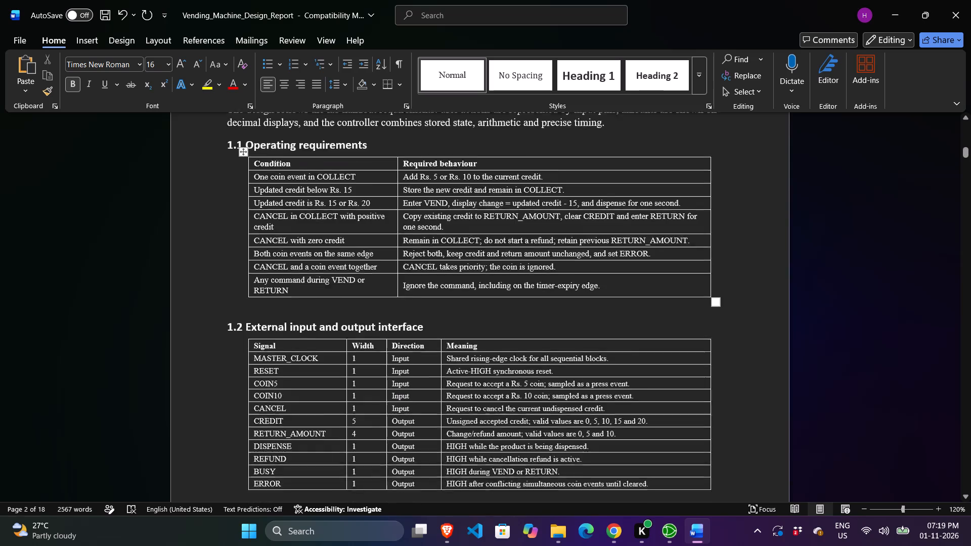
scroll(579, 244, "down", 2)
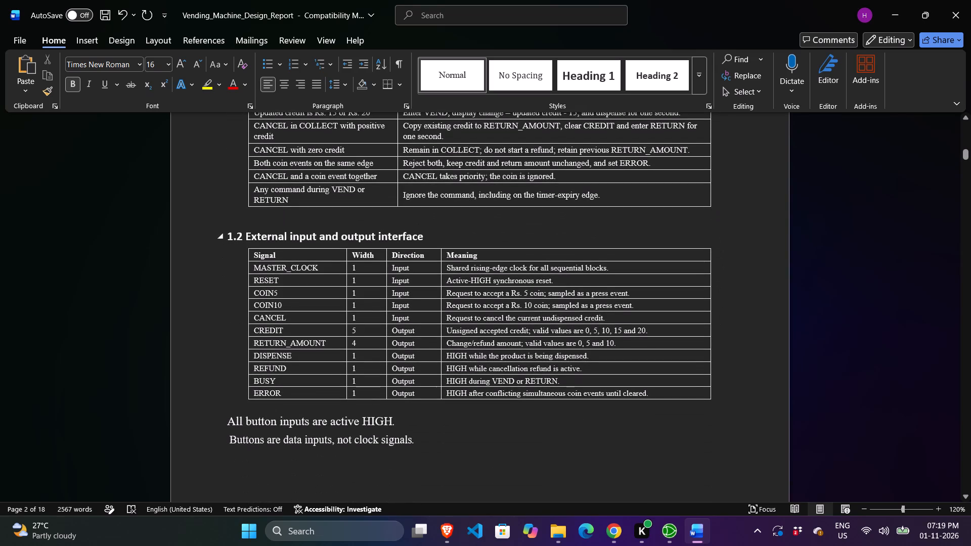